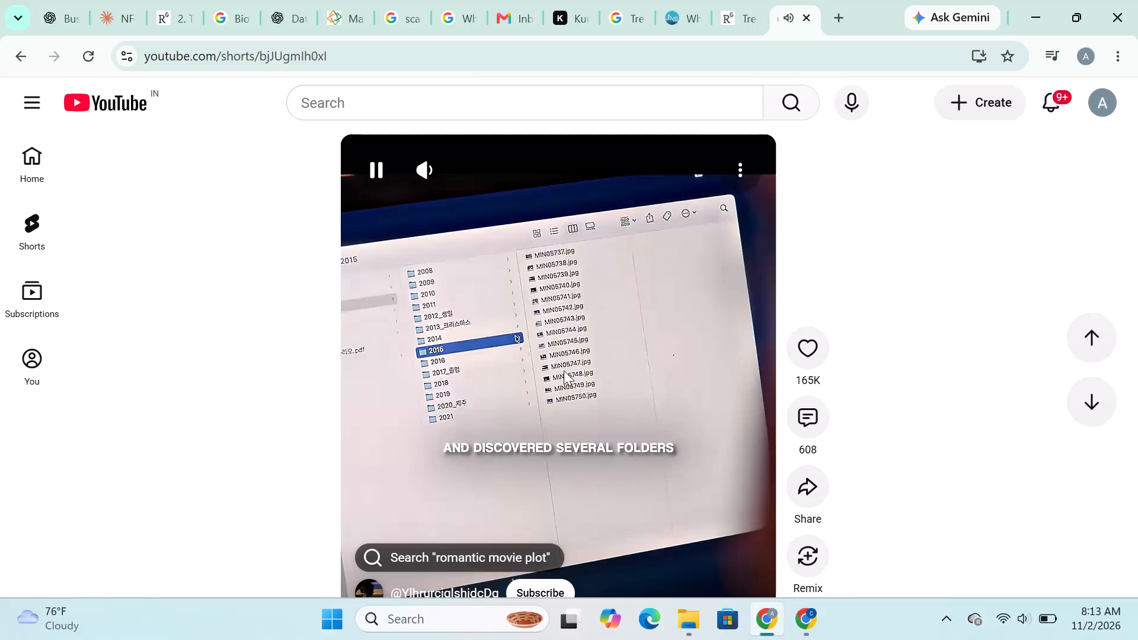
Browse the viewer comments on the playing YouTube short about the discovered photo folders.
click(808, 423)
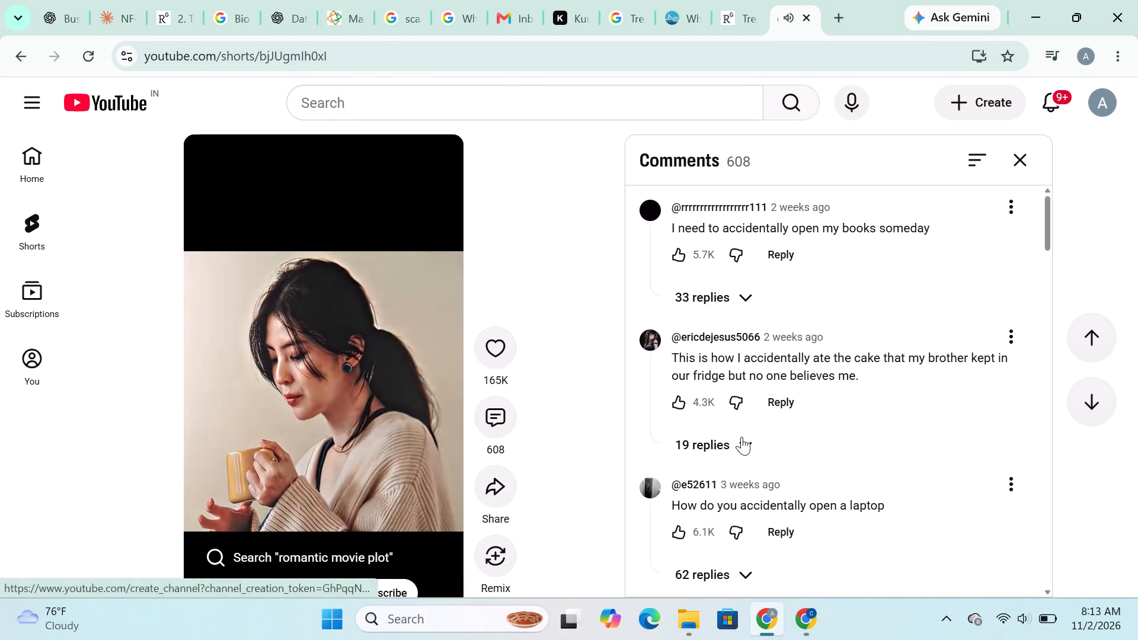
scroll(740, 437, down, 5)
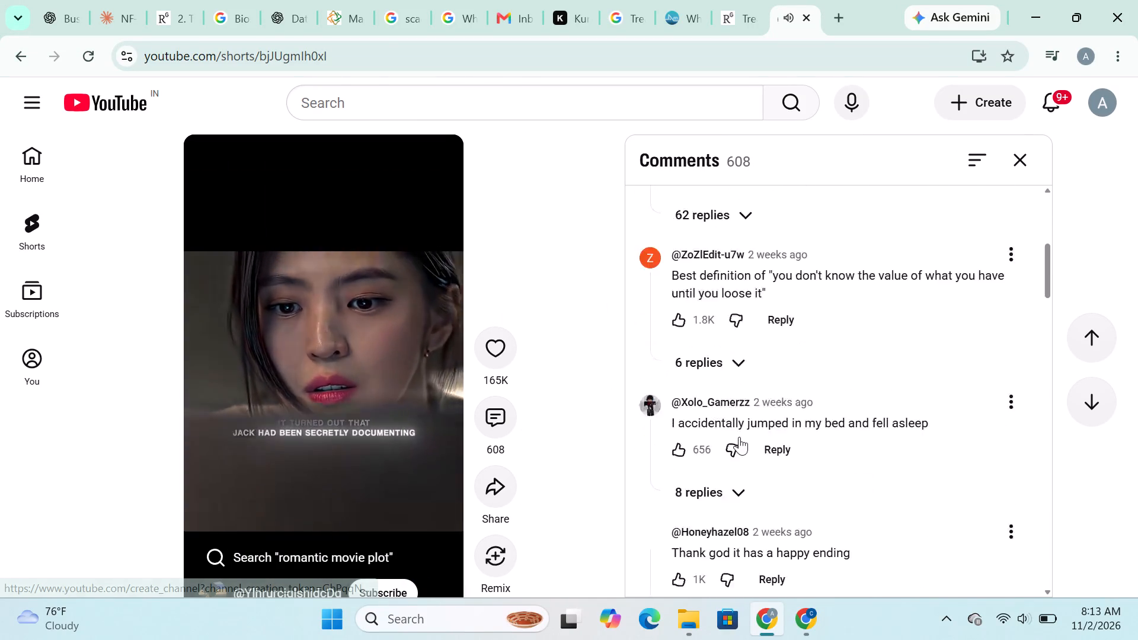
scroll(511, 501, down, 2)
scroll(446, 532, up, 1)
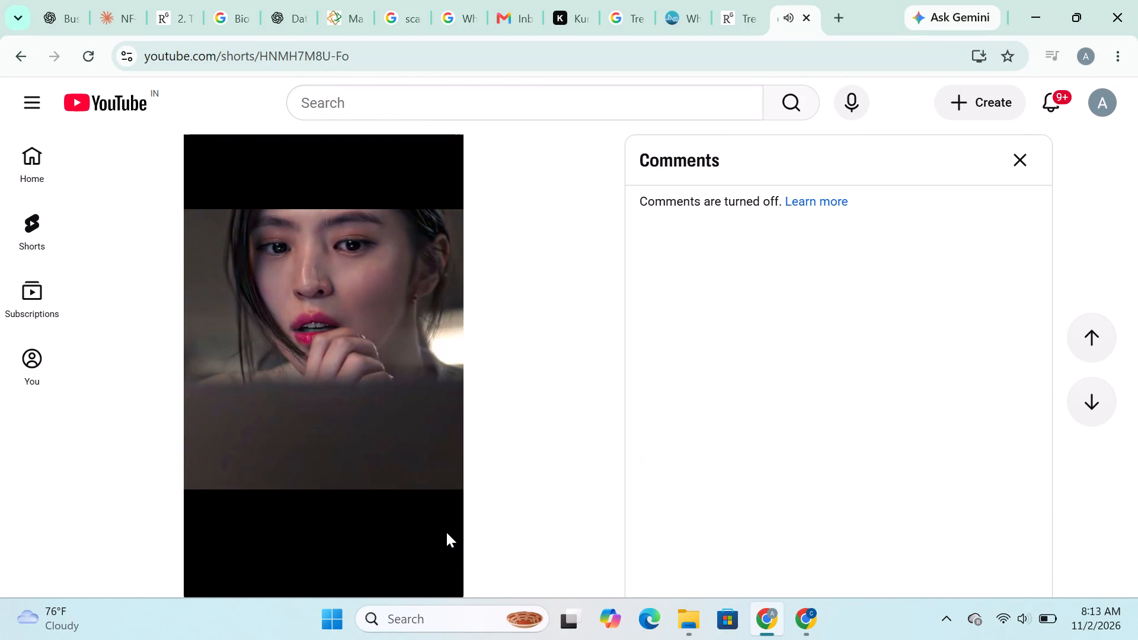
scroll(731, 411, down, 6)
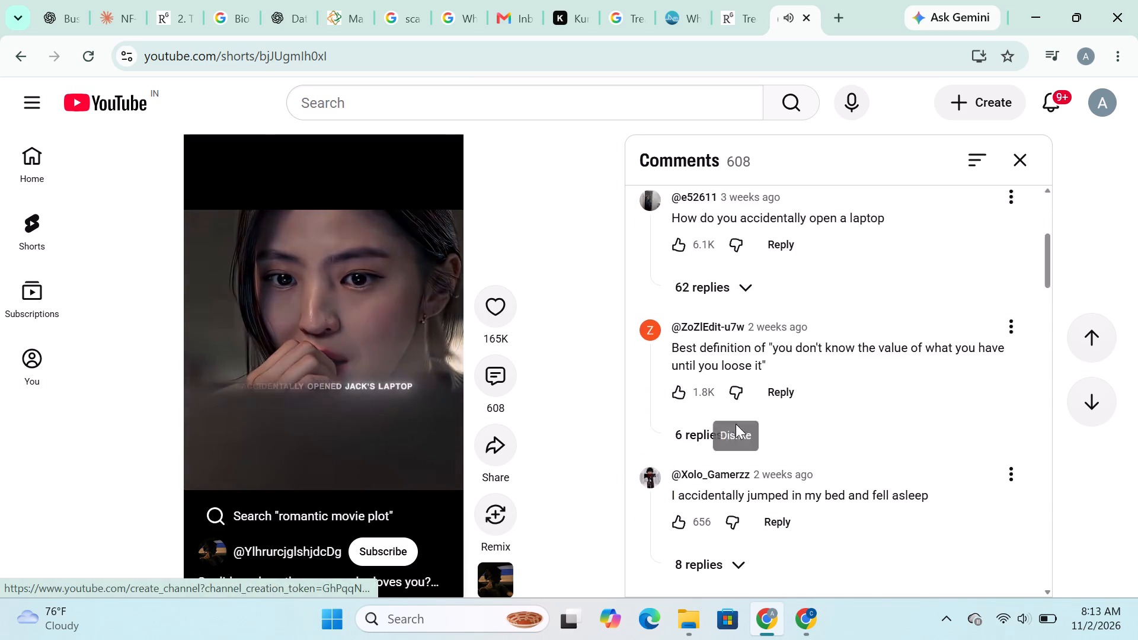
scroll(736, 424, down, 6)
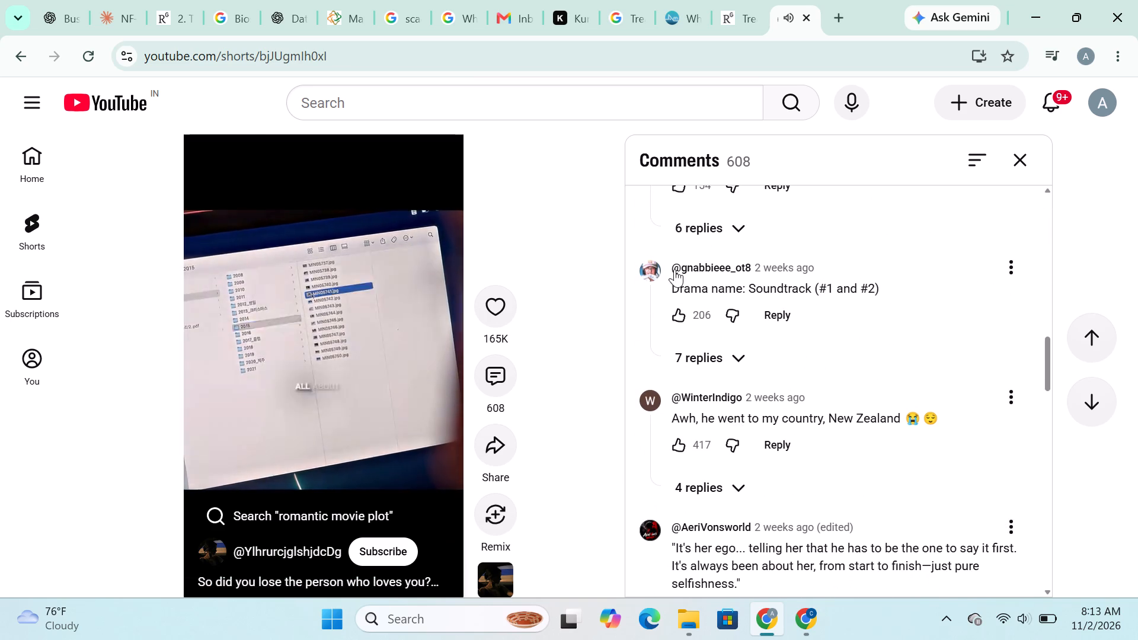
click(1021, 167)
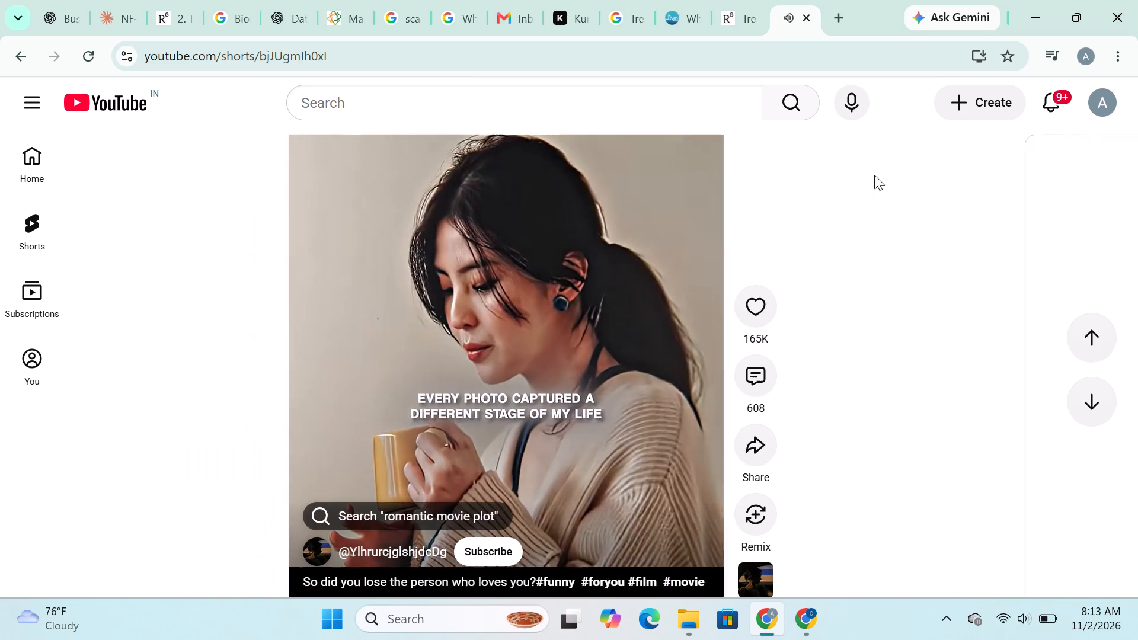
Close the YouTube short's page and minimise the browser window to reach the desktop.
click(804, 18)
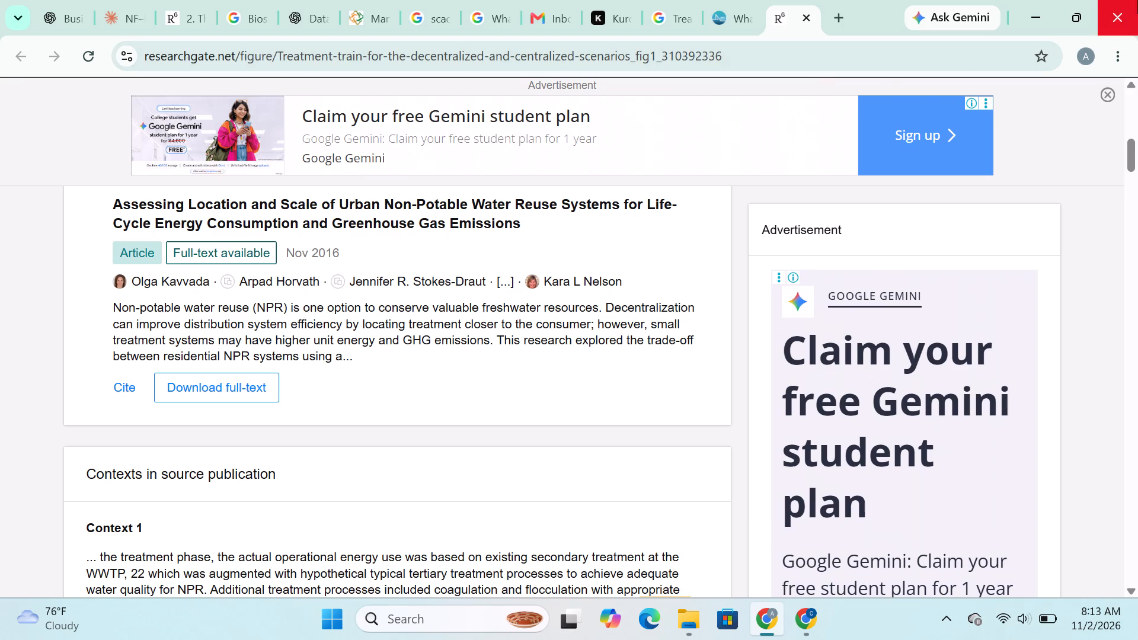
click(1049, 0)
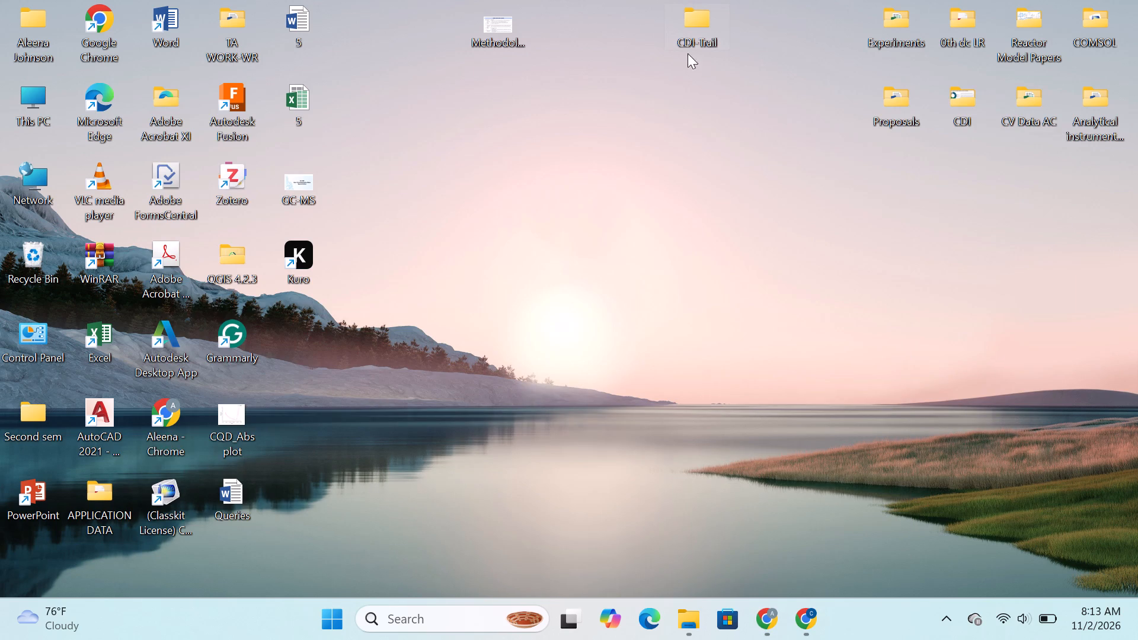
Open the Word document Corrected Draft from the Proposals folder on the desktop.
double_click(875, 116)
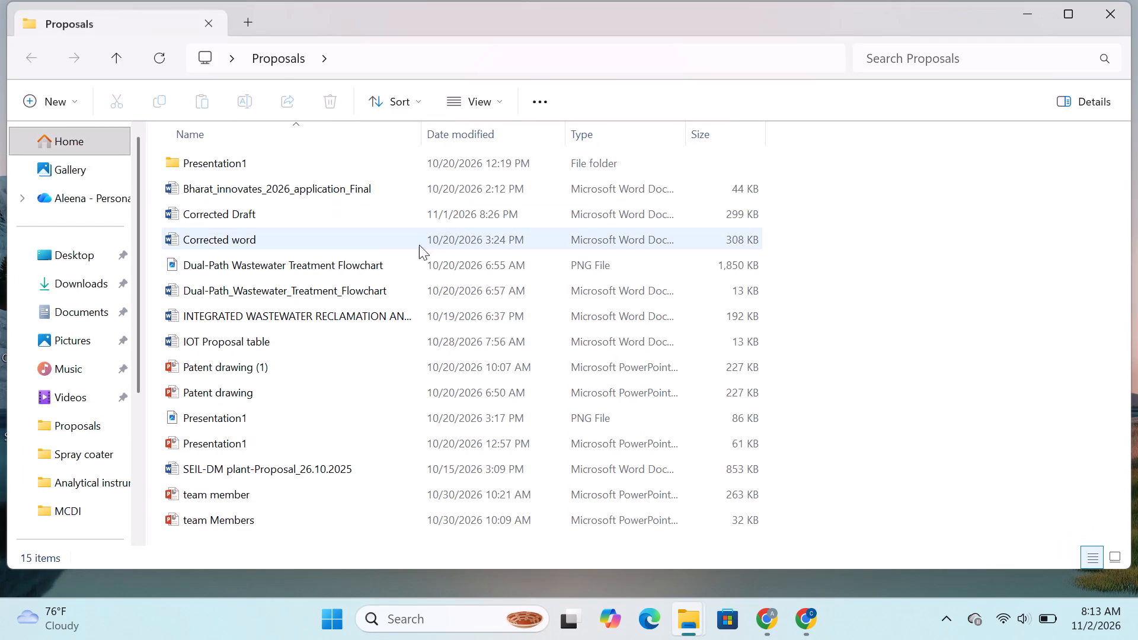
double_click(346, 221)
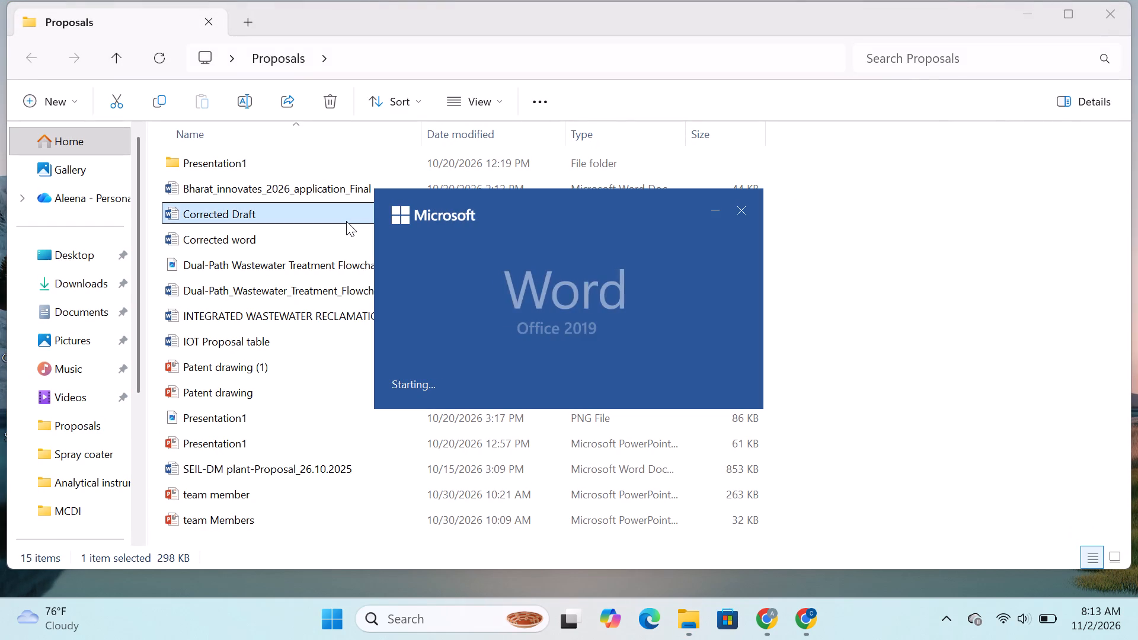
Review the proposal's Problem Statement and Research Gap section, including the key challenges and the Proposed Research paragraph.
scroll(538, 269, down, 7)
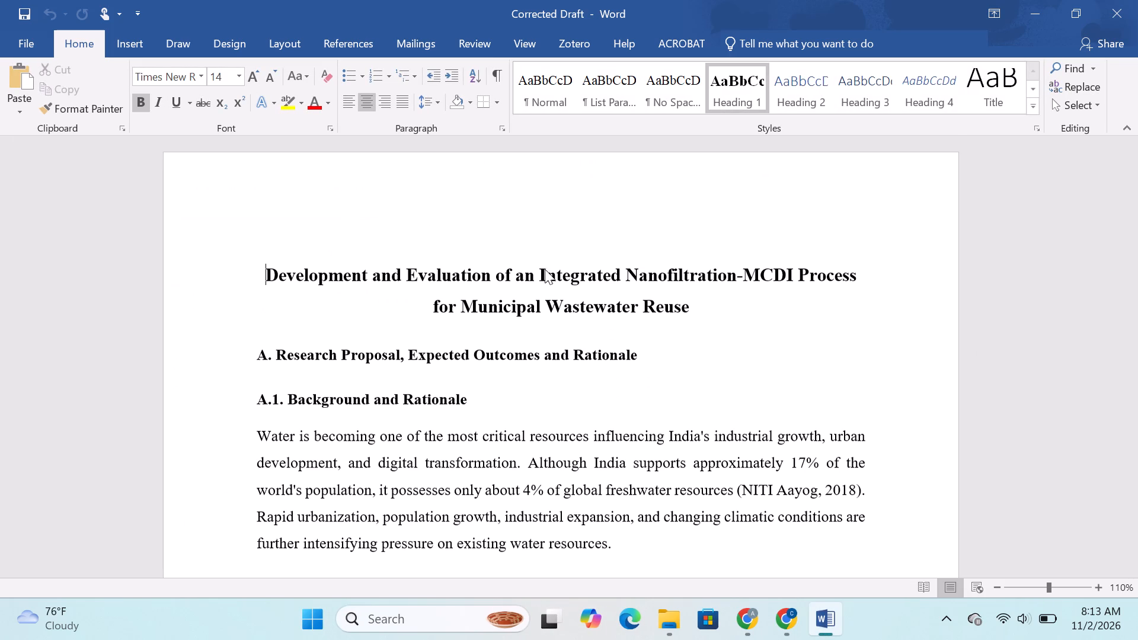
scroll(545, 269, down, 20)
scroll(545, 269, down, 10)
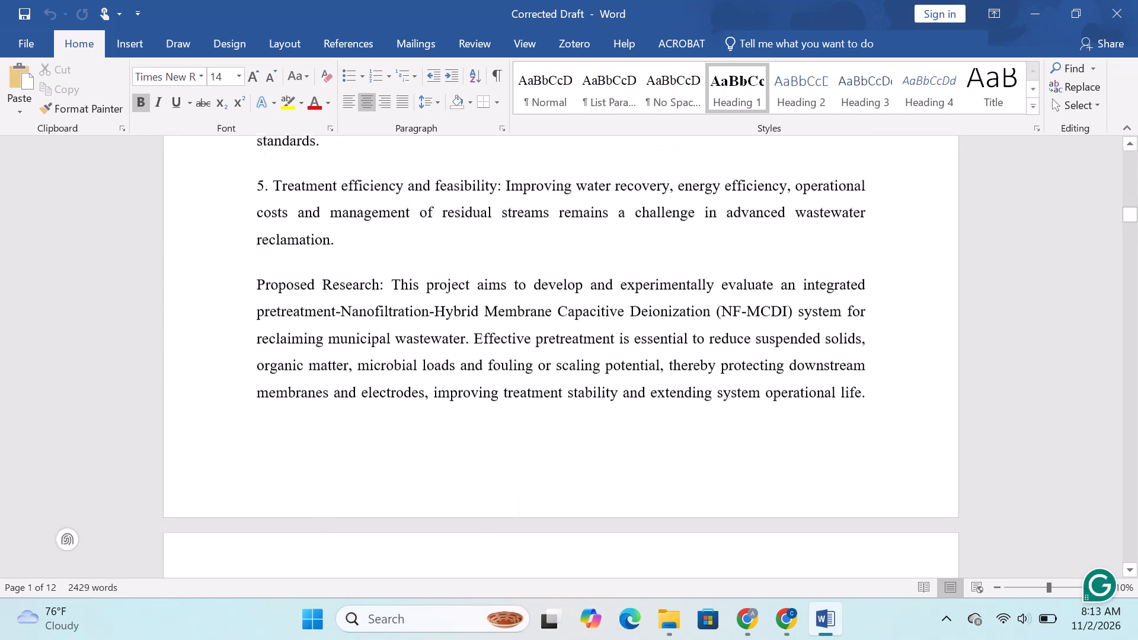
scroll(607, 299, up, 14)
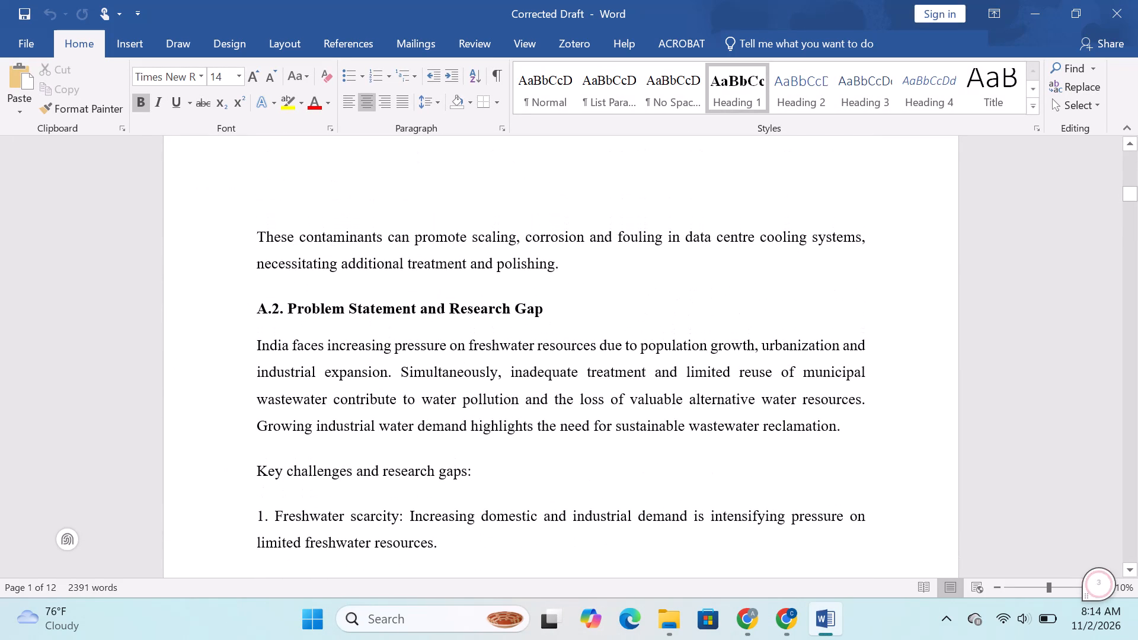
scroll(402, 276, down, 2)
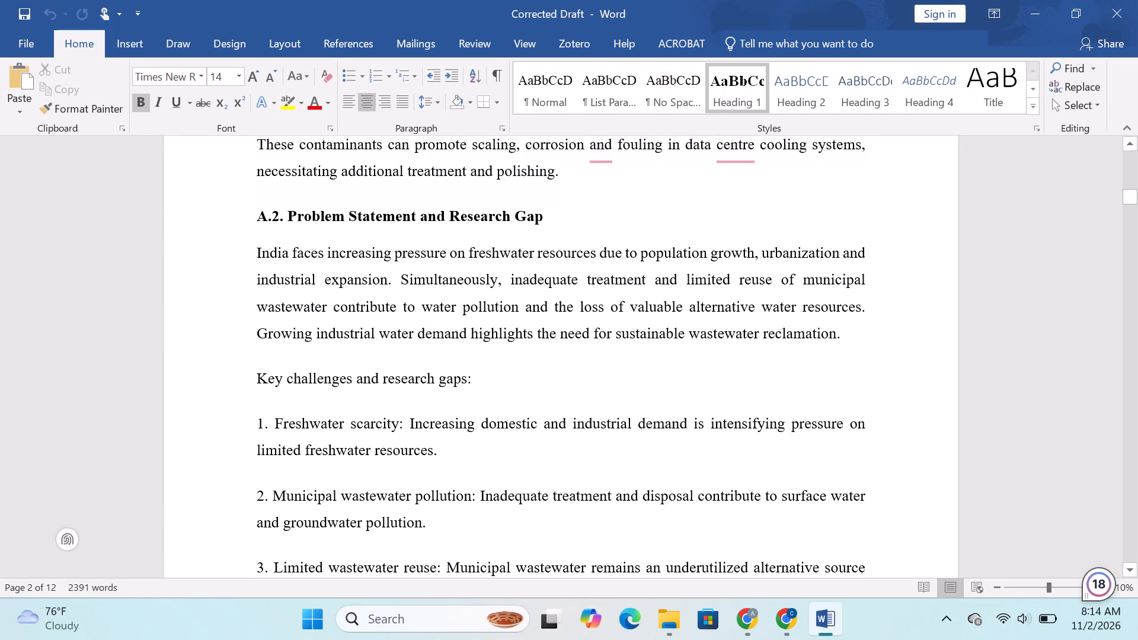
scroll(397, 289, down, 12)
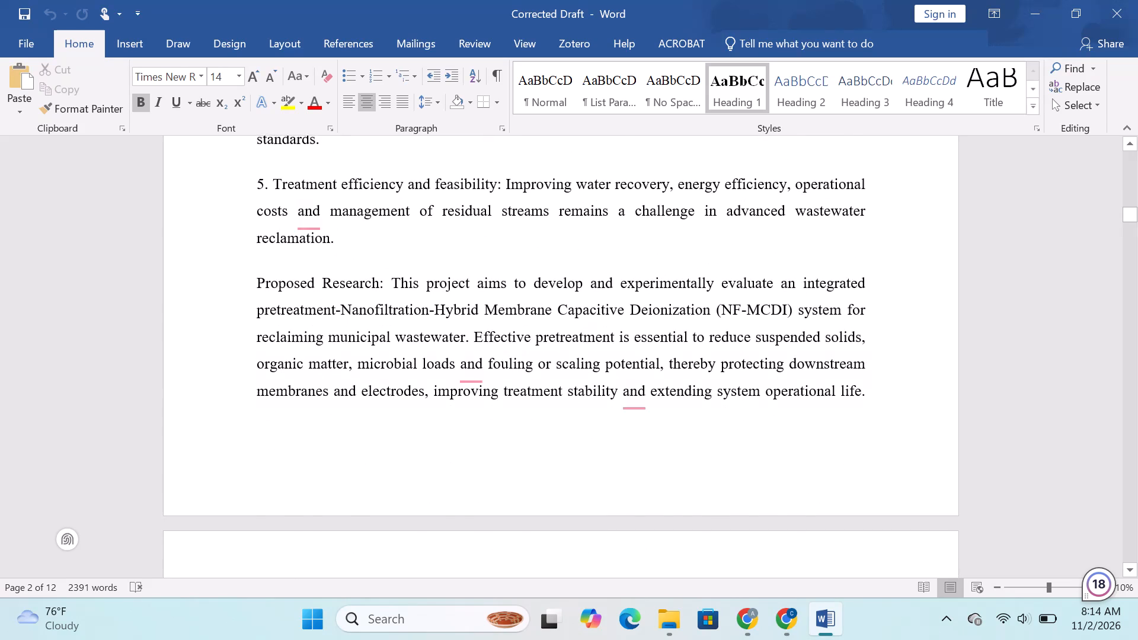
scroll(397, 282, down, 7)
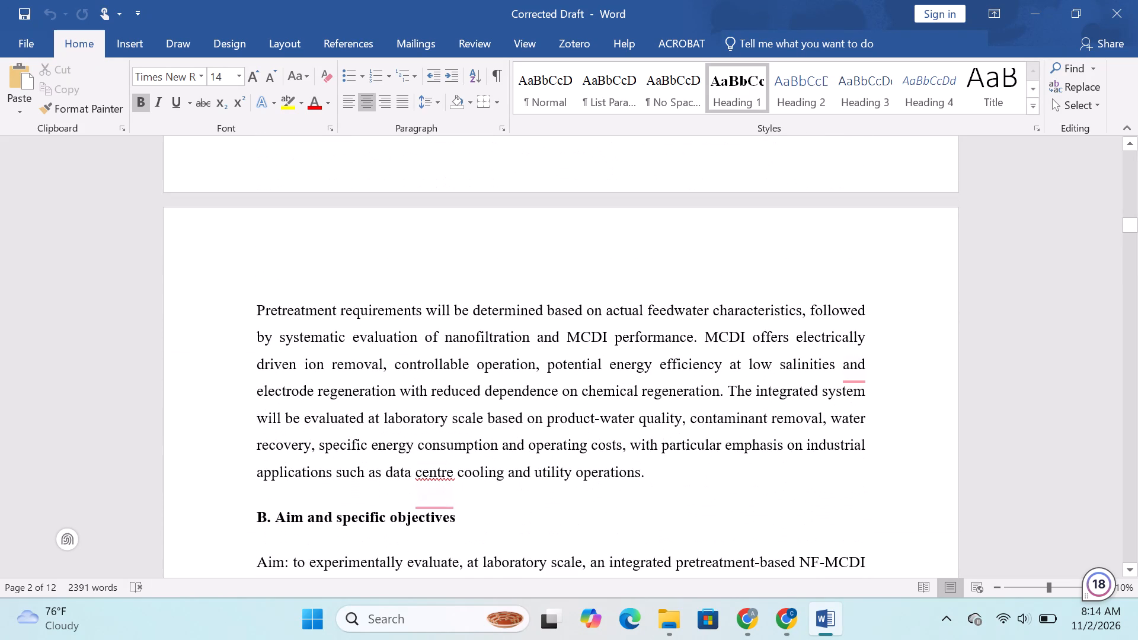
Remove "Hybrid" from the Proposed Research paragraph so the system name reads "pretreatment-Nanofiltration-Membrane Capacitive Deionization".
scroll(397, 282, up, 6)
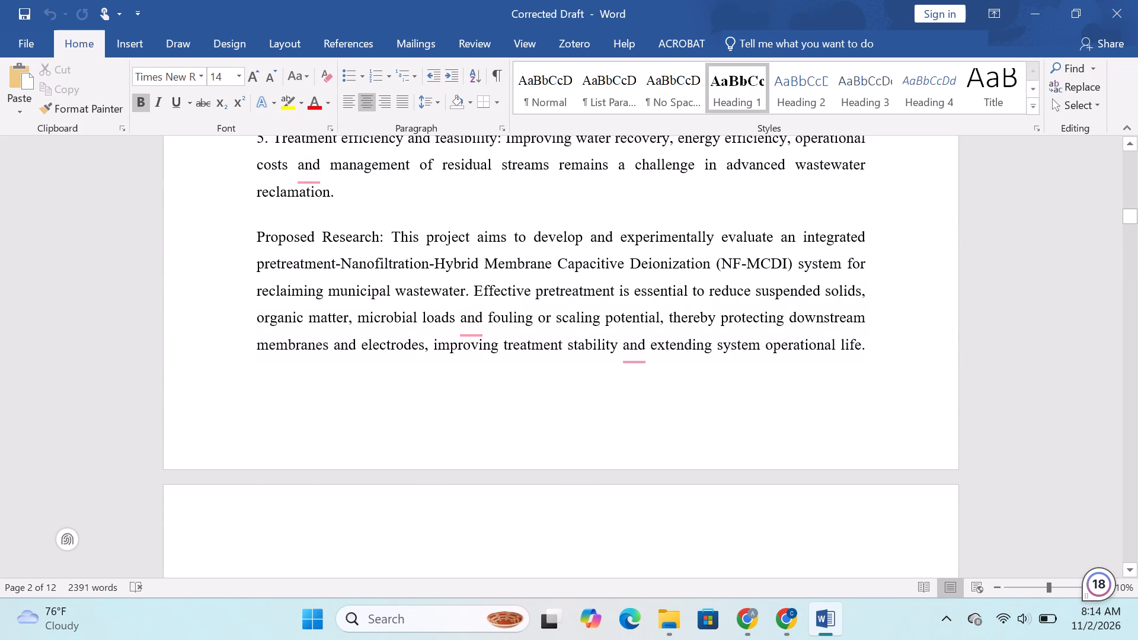
click(478, 257)
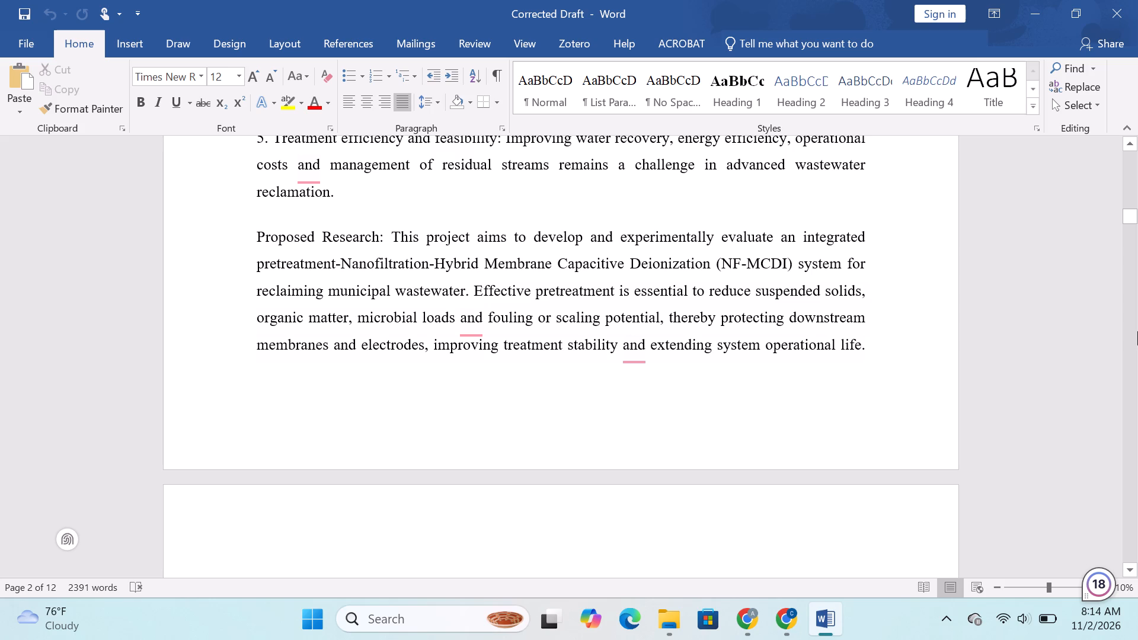
key(BackSpace)
key(BackSpace)
key(BackSpace)
key(BackSpace)
key(BackSpace)
key(BackSpace)
key(BackSpace)
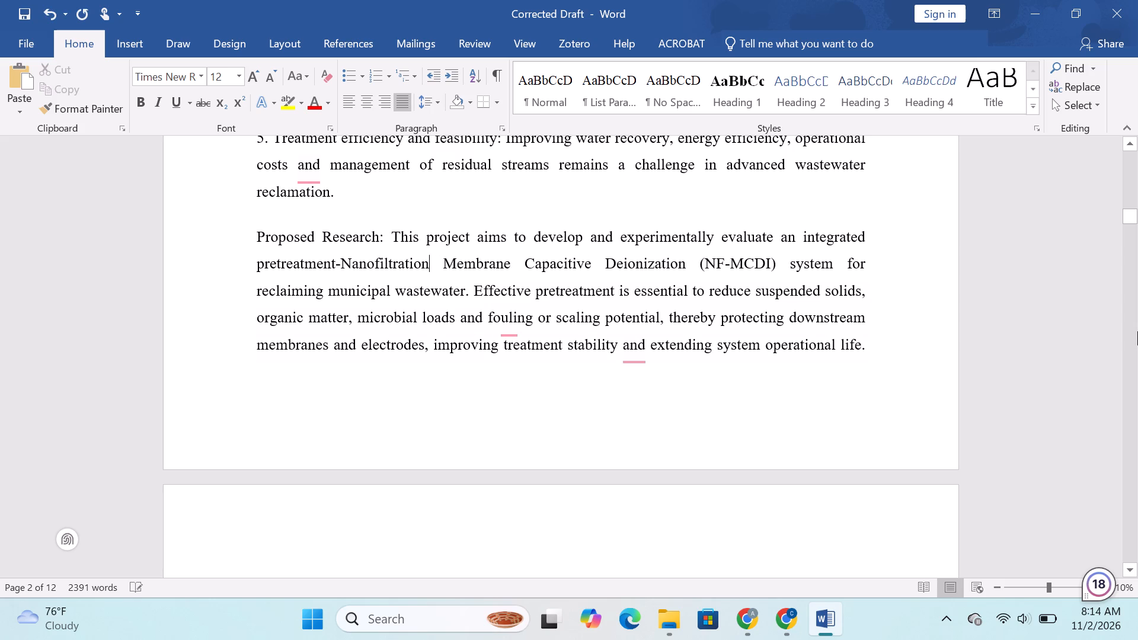
key(space)
key(Right)
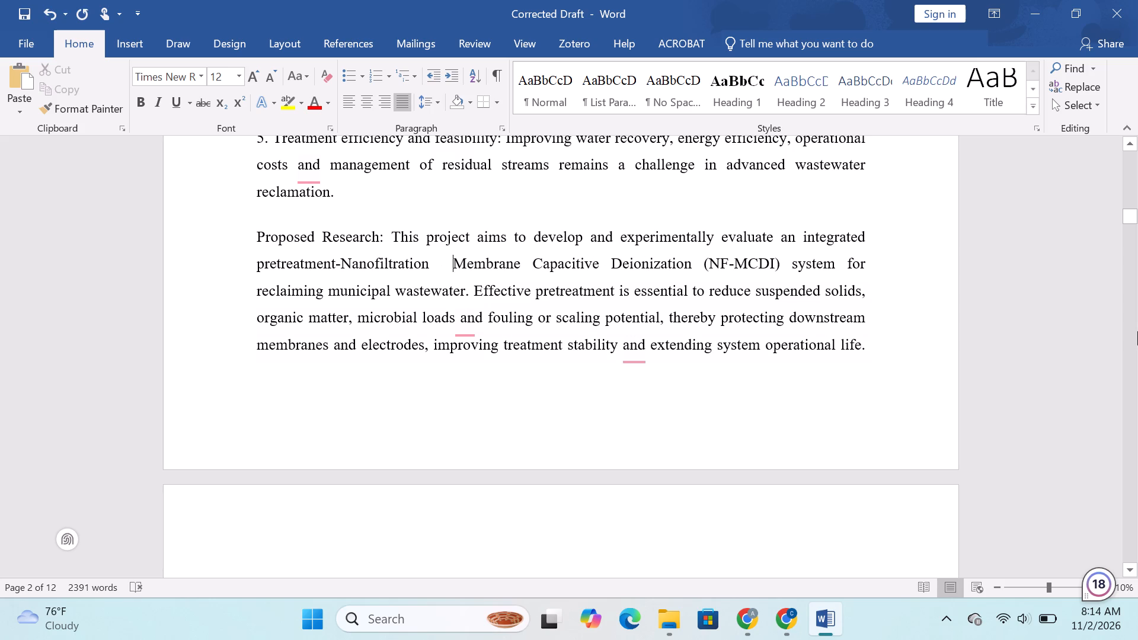
key(Right)
key(Left)
key(BackSpace)
key(BackSpace)
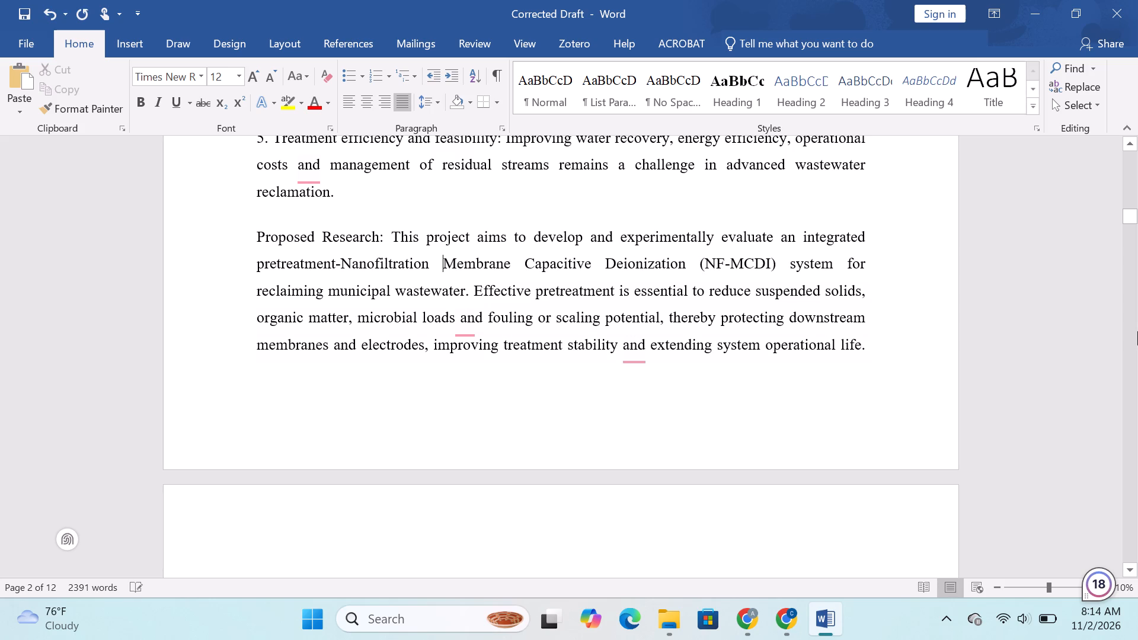
key(minus)
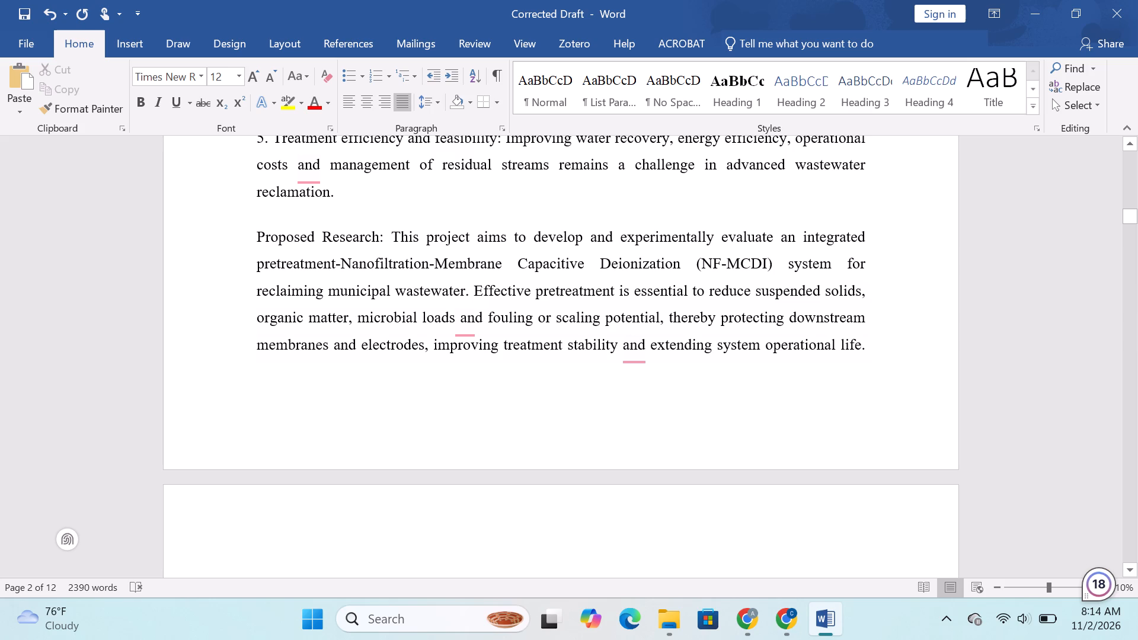
Delete "tertiary-treated" from objective O1 in the specific objectives table under section B.
scroll(744, 370, down, 2)
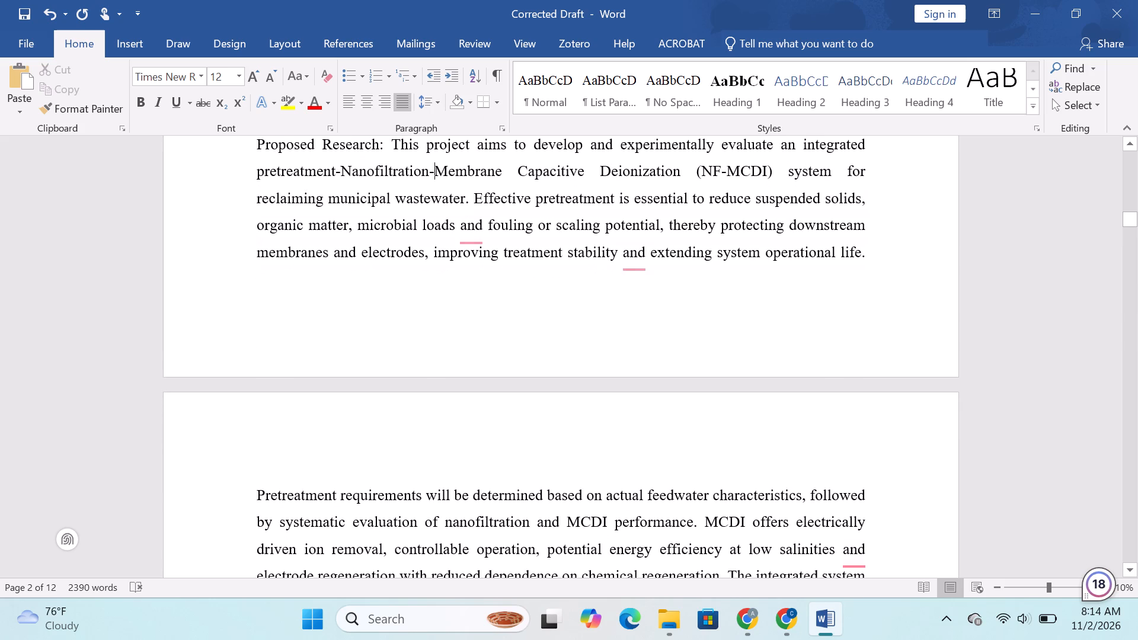
scroll(744, 370, down, 2)
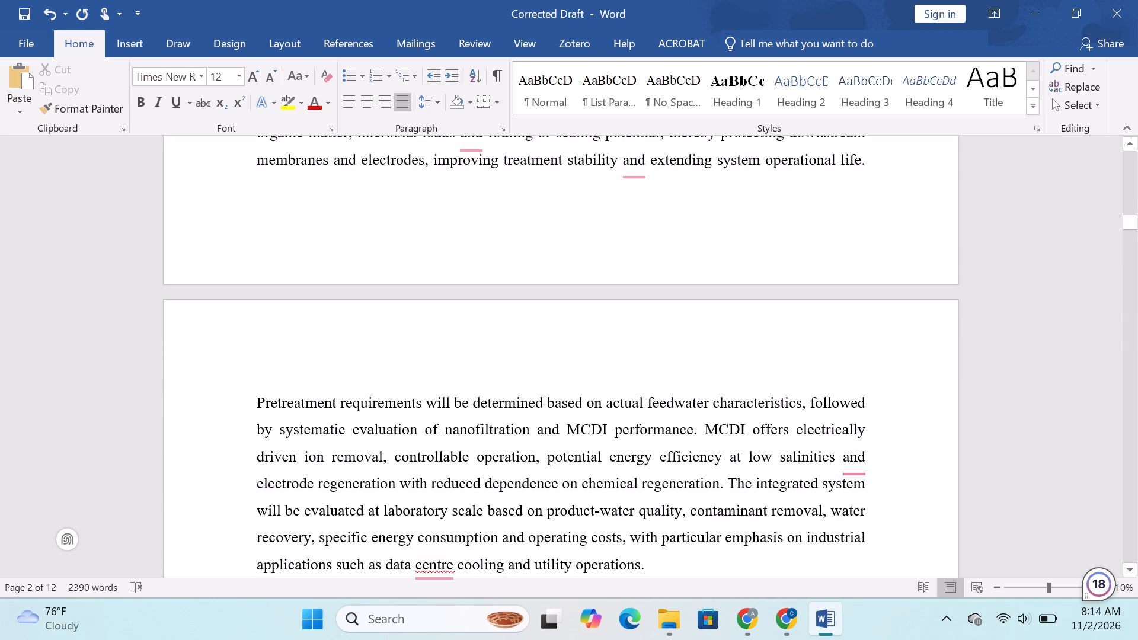
scroll(744, 370, down, 1)
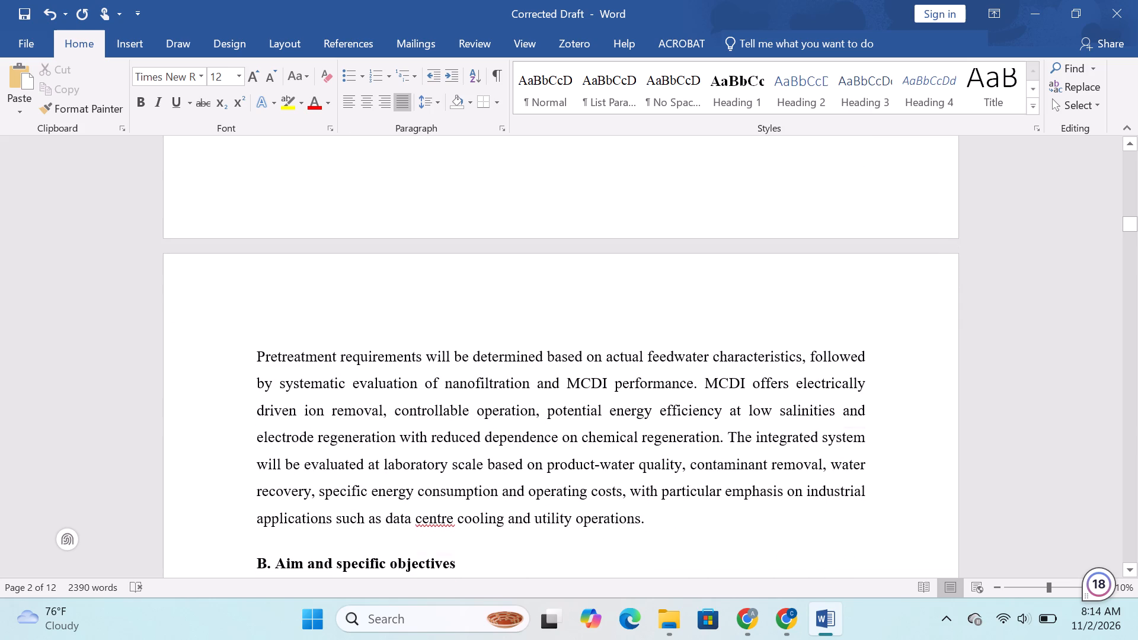
scroll(744, 370, down, 7)
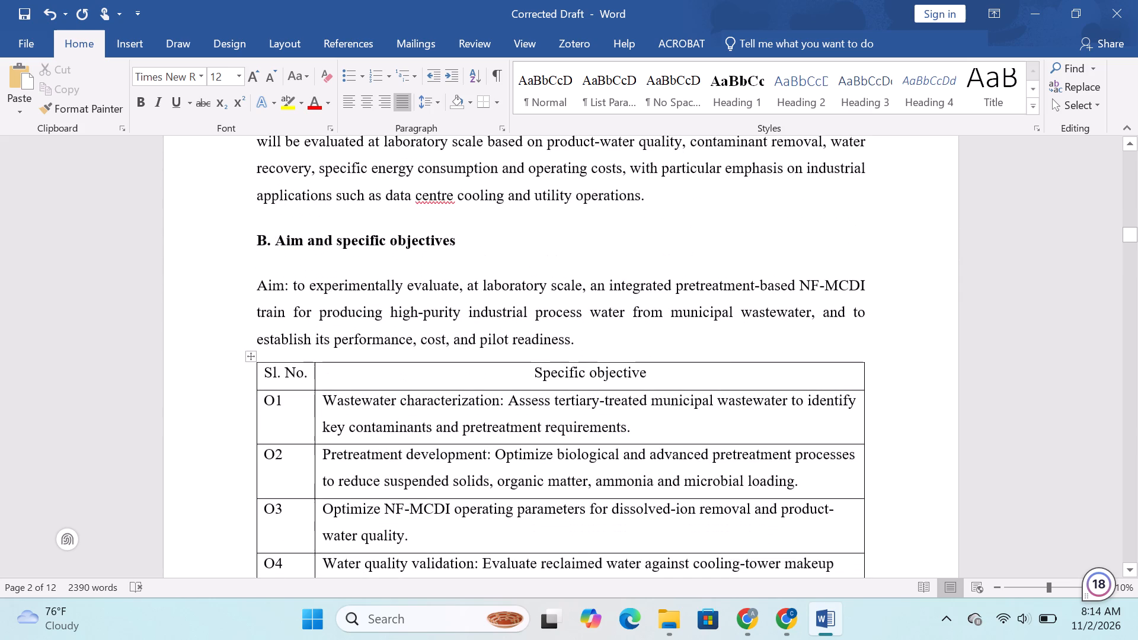
scroll(744, 370, down, 3)
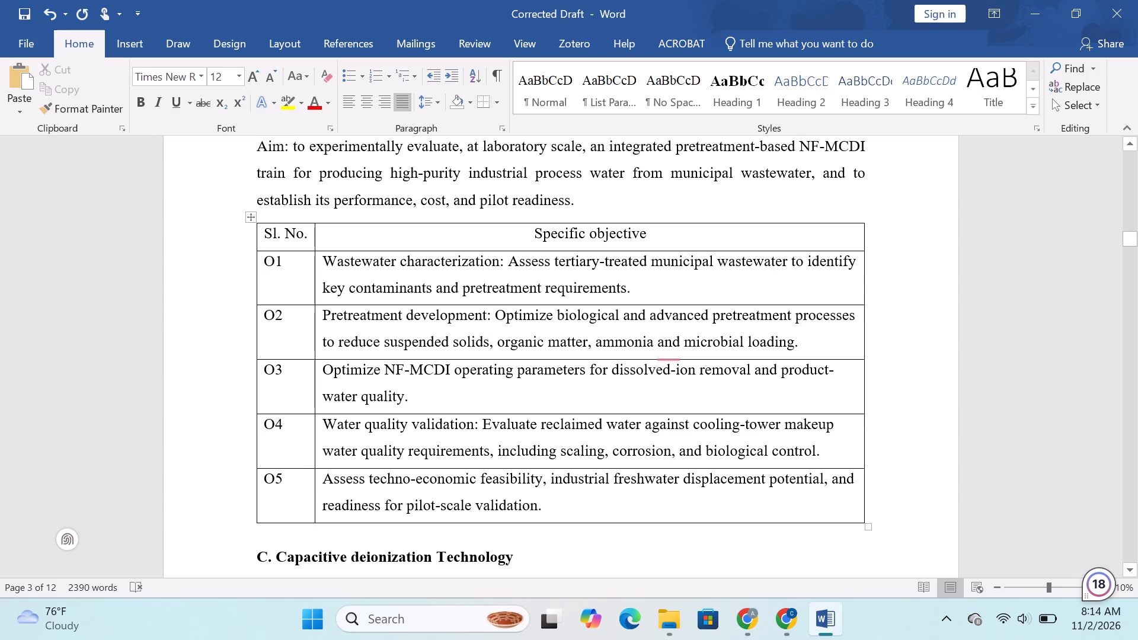
drag(648, 260, 557, 260)
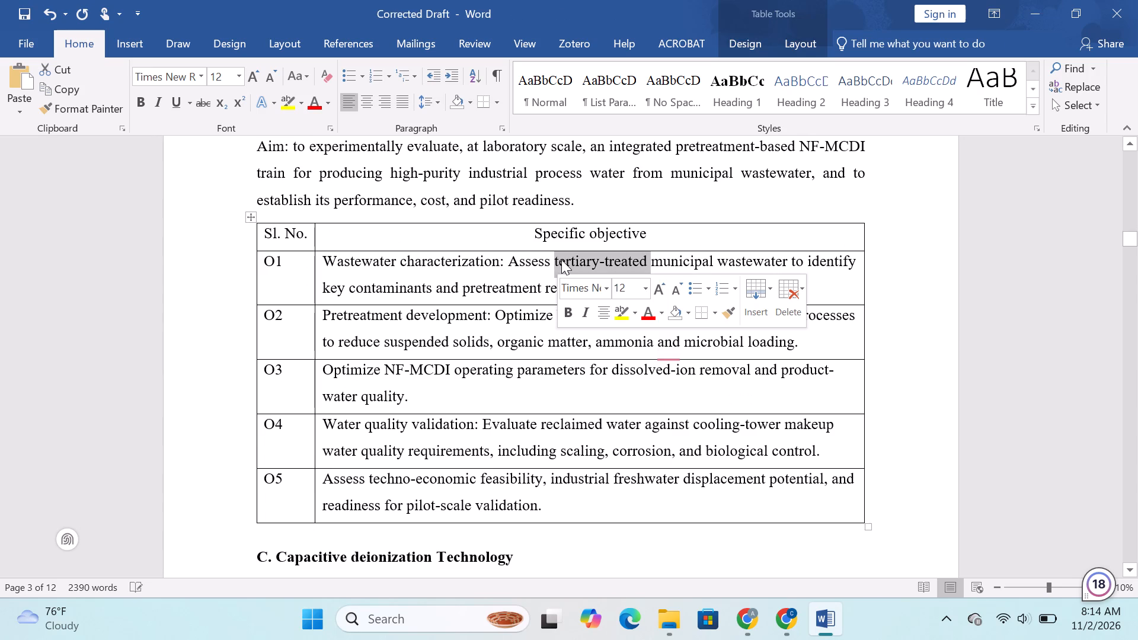
key(Delete)
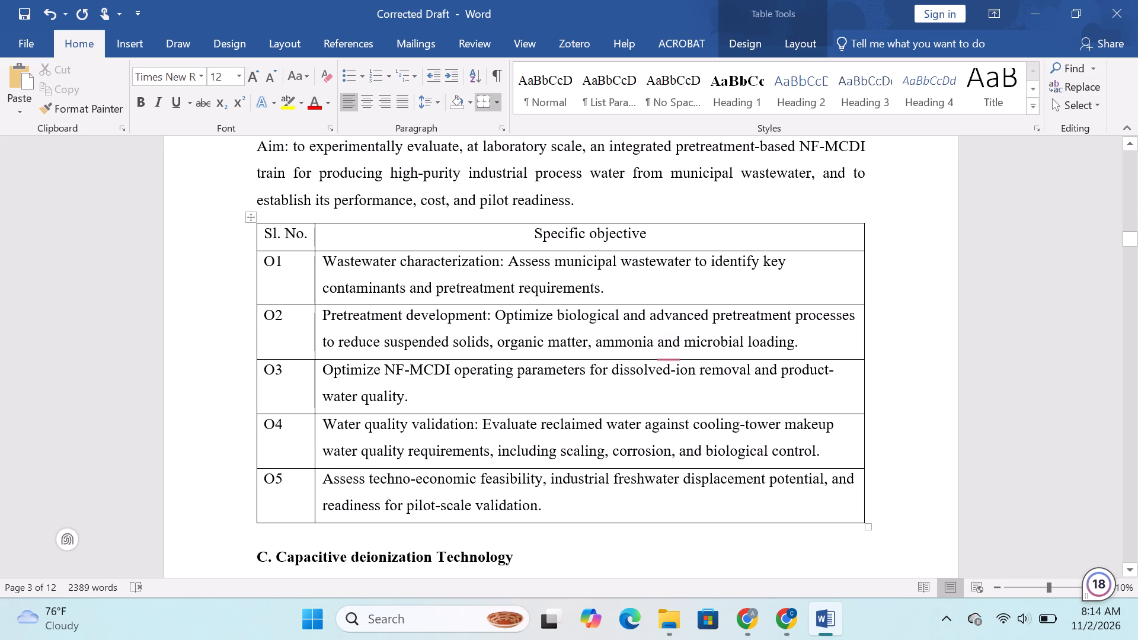
Review the capacitive deionization section, the NF-MCDI treatment flow diagrams and the continuous monitoring and control layer.
scroll(376, 268, down, 14)
scroll(376, 268, down, 7)
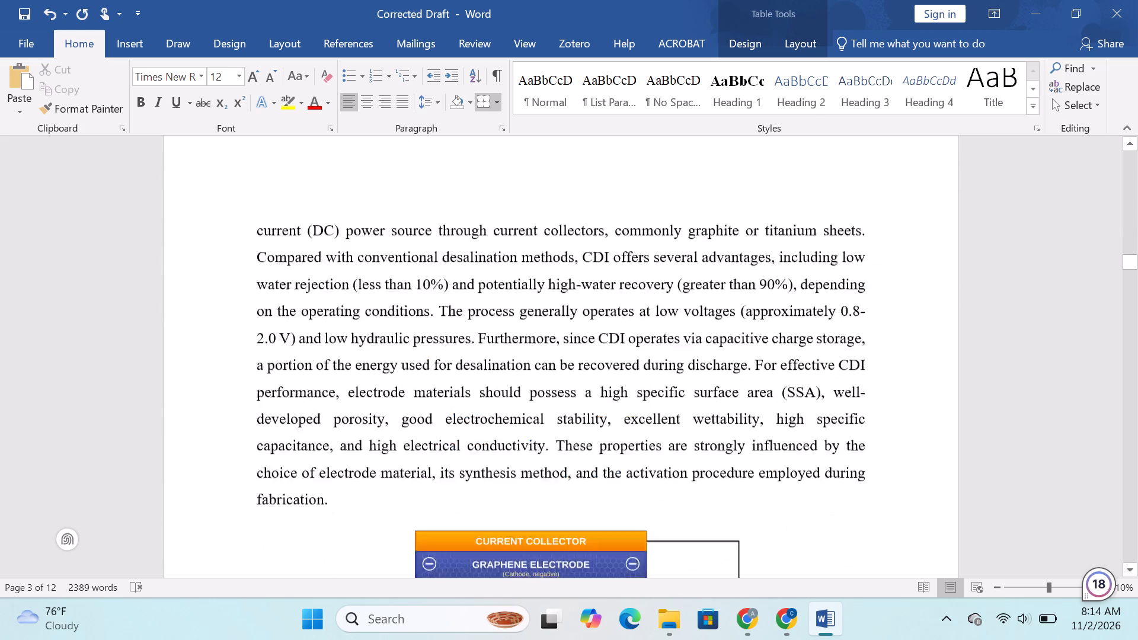
scroll(375, 269, down, 18)
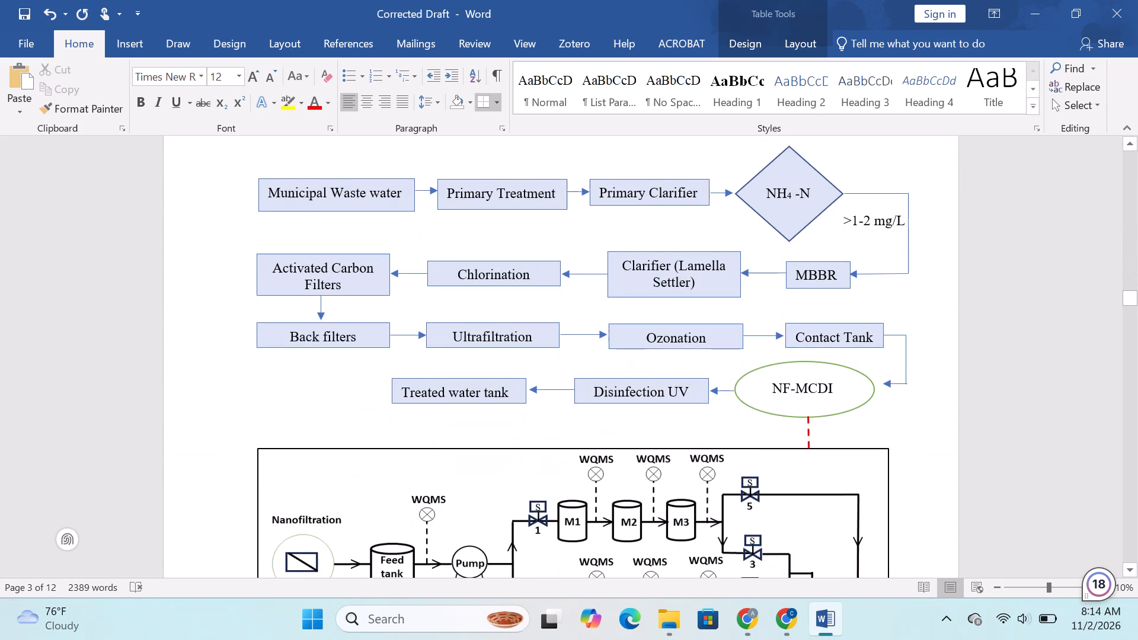
scroll(375, 269, down, 6)
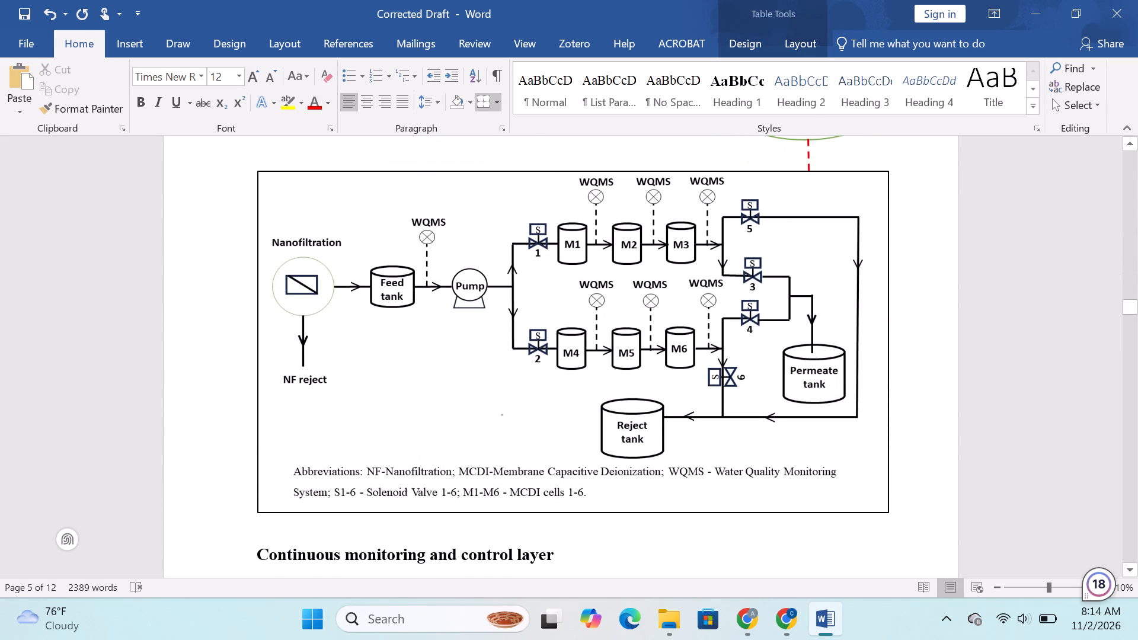
scroll(395, 280, down, 5)
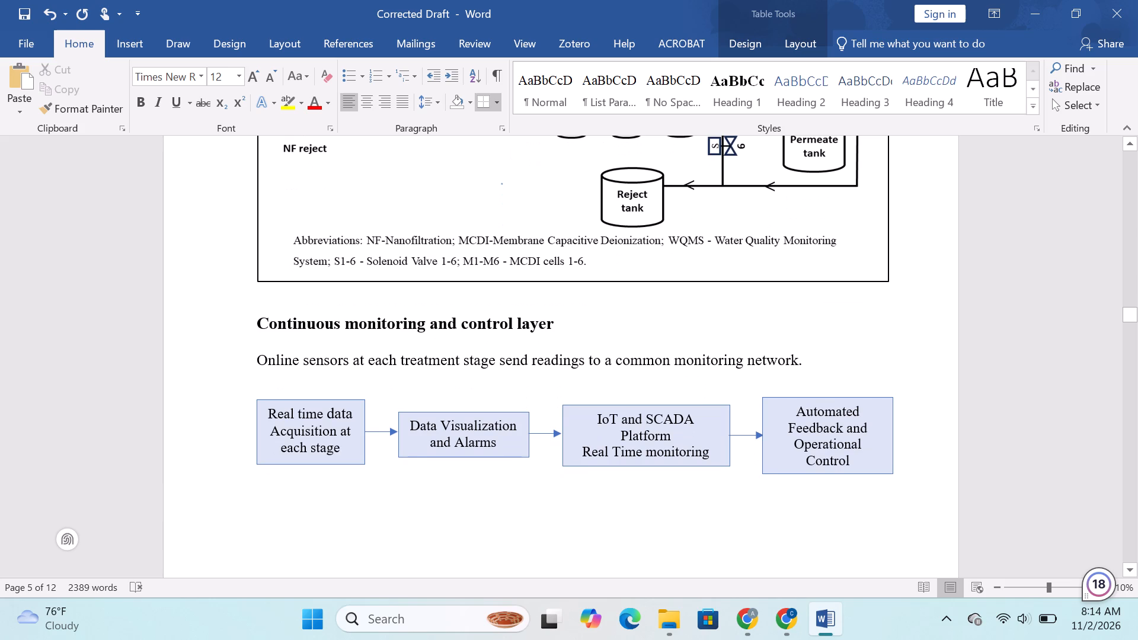
scroll(311, 327, down, 4)
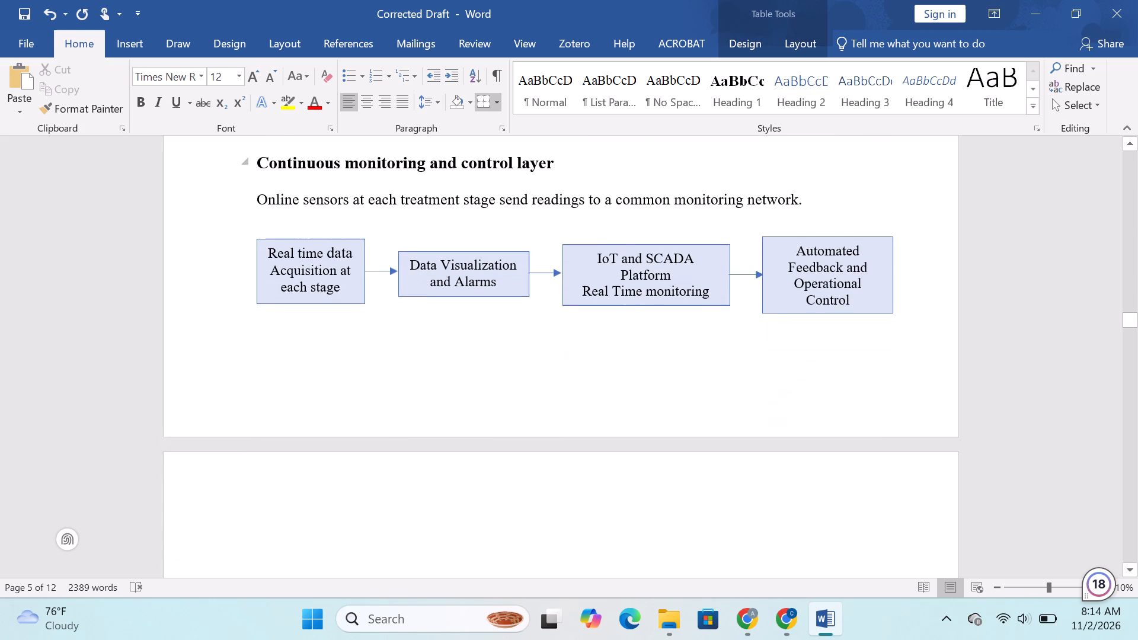
scroll(311, 327, up, 2)
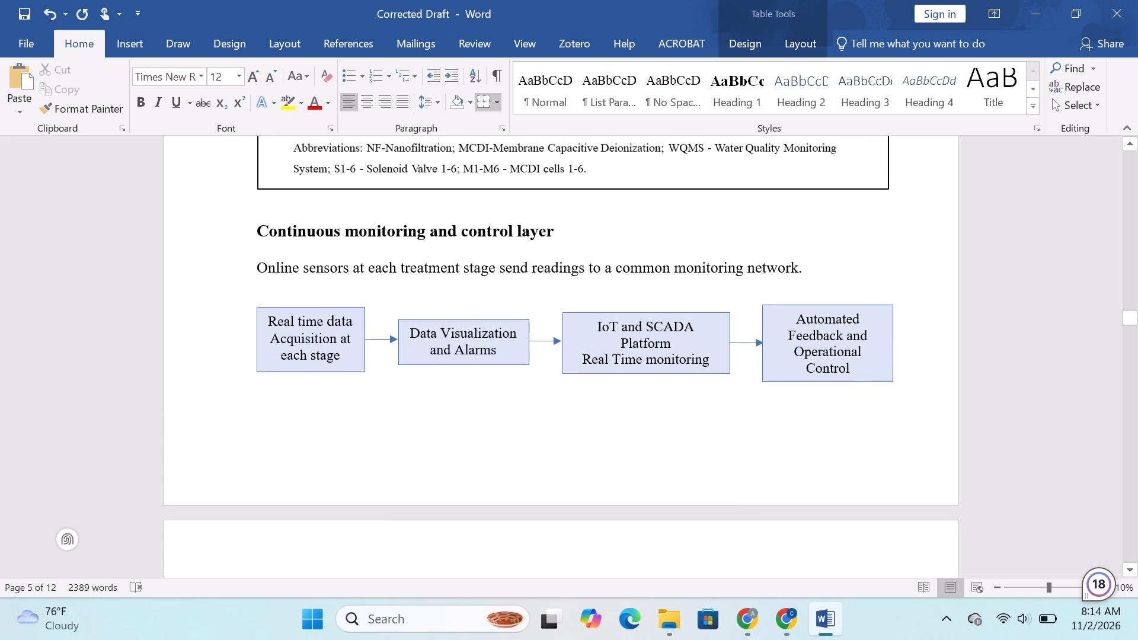
Review the municipal wastewater treatment flow diagram, including the ">1-2 mg/L" label beside the NH₄-N decision diamond.
scroll(316, 327, up, 2)
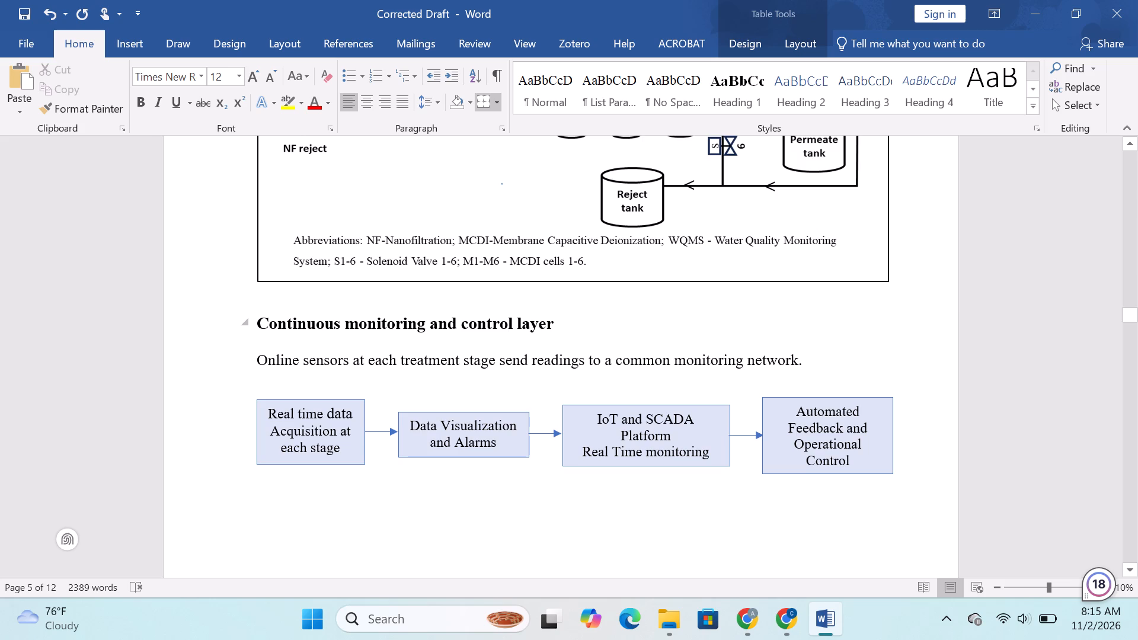
scroll(739, 418, up, 16)
scroll(739, 418, down, 2)
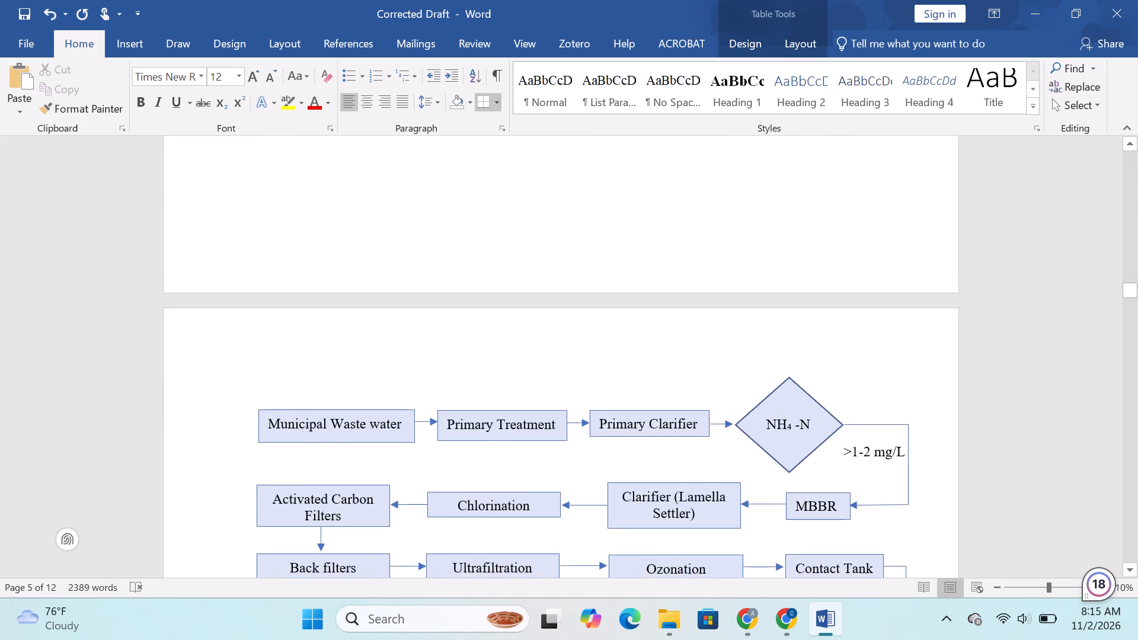
scroll(739, 418, down, 2)
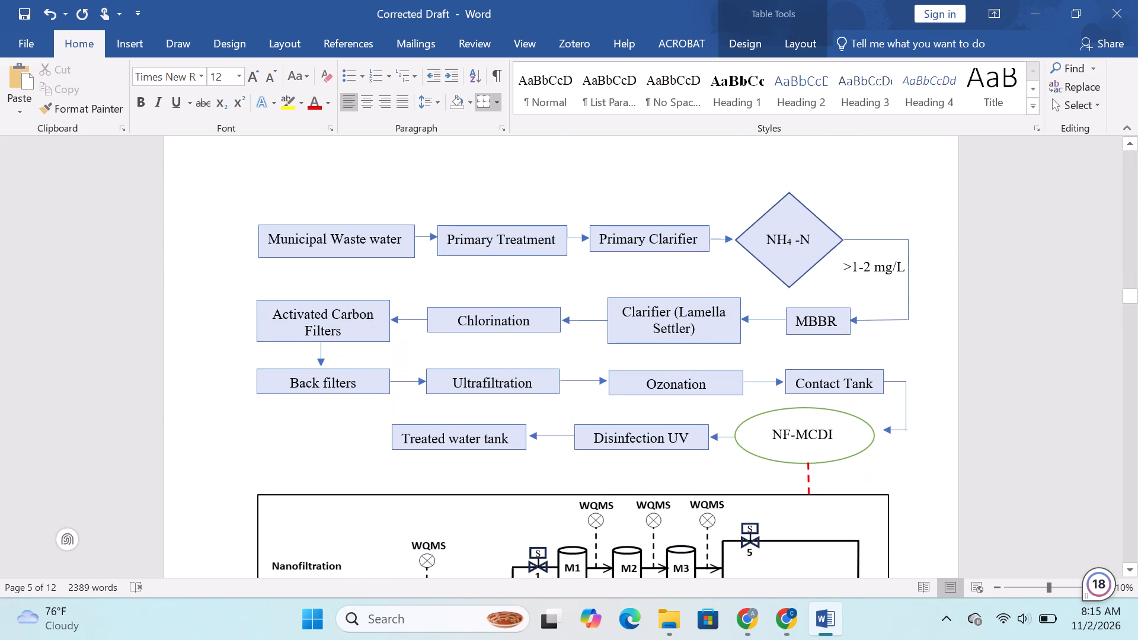
drag(845, 273, 864, 273)
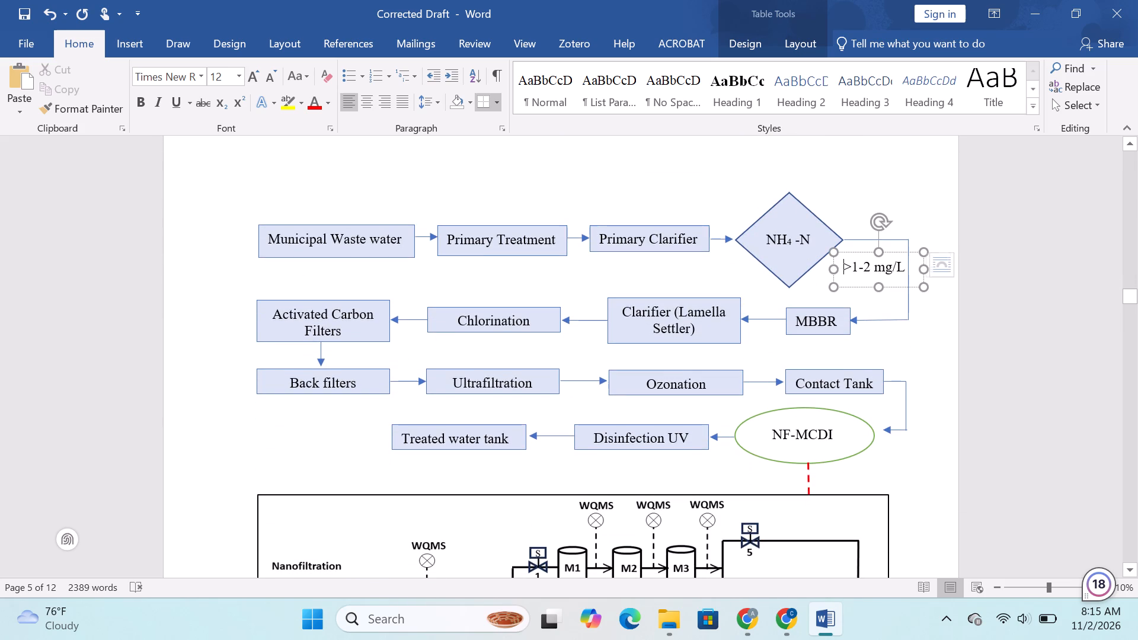
drag(864, 273, 887, 273)
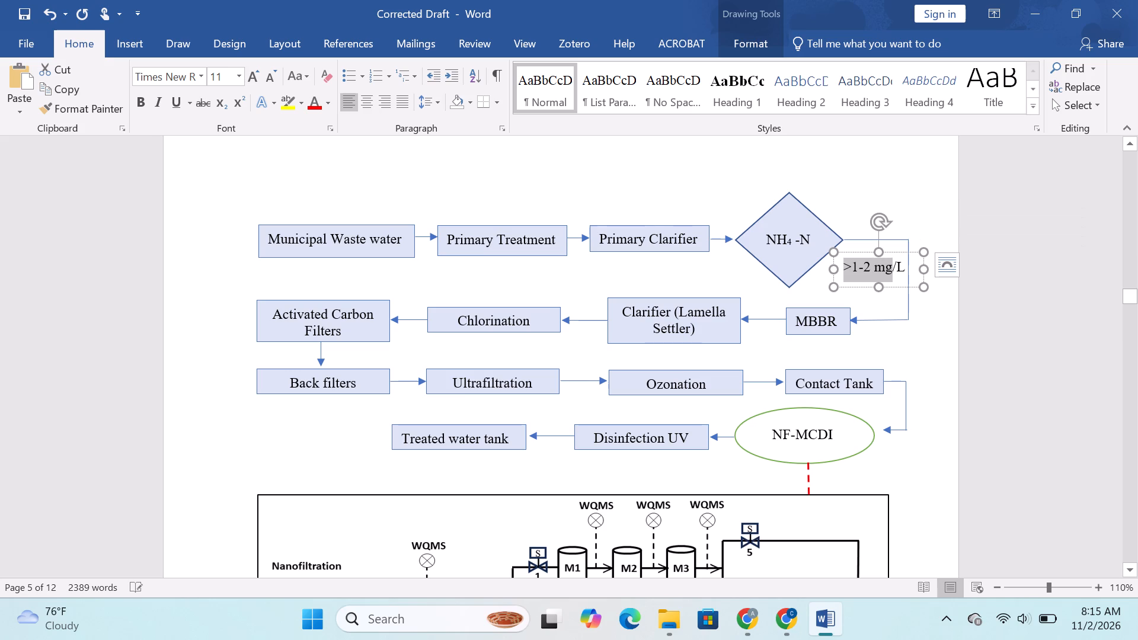
click(918, 371)
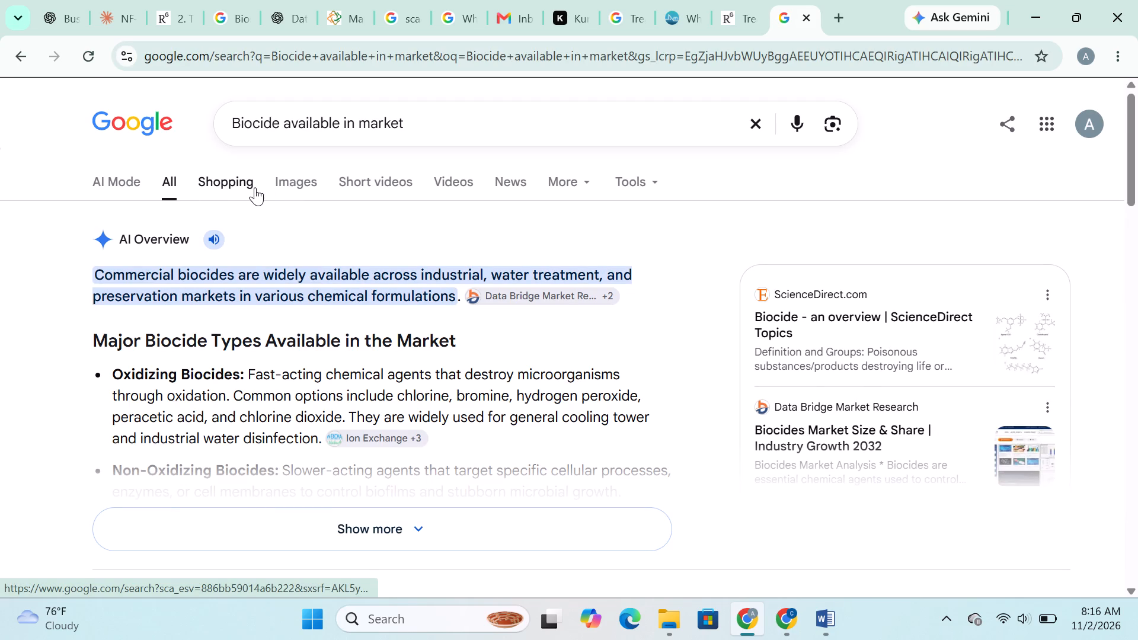
scroll(317, 331, down, 3)
click(315, 282)
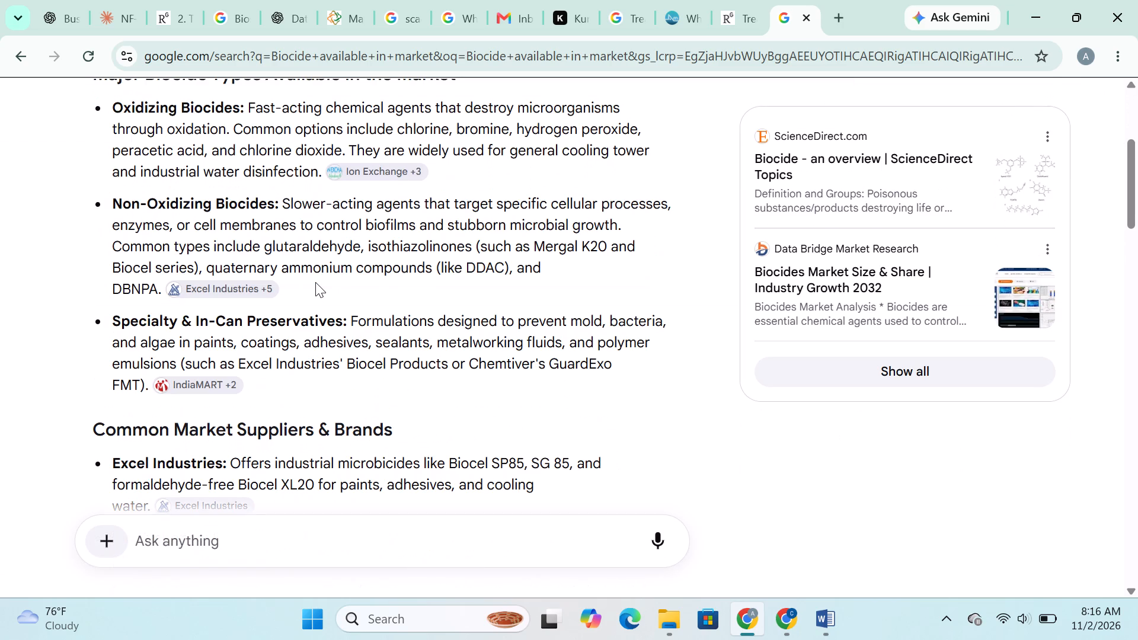
scroll(311, 281, up, 4)
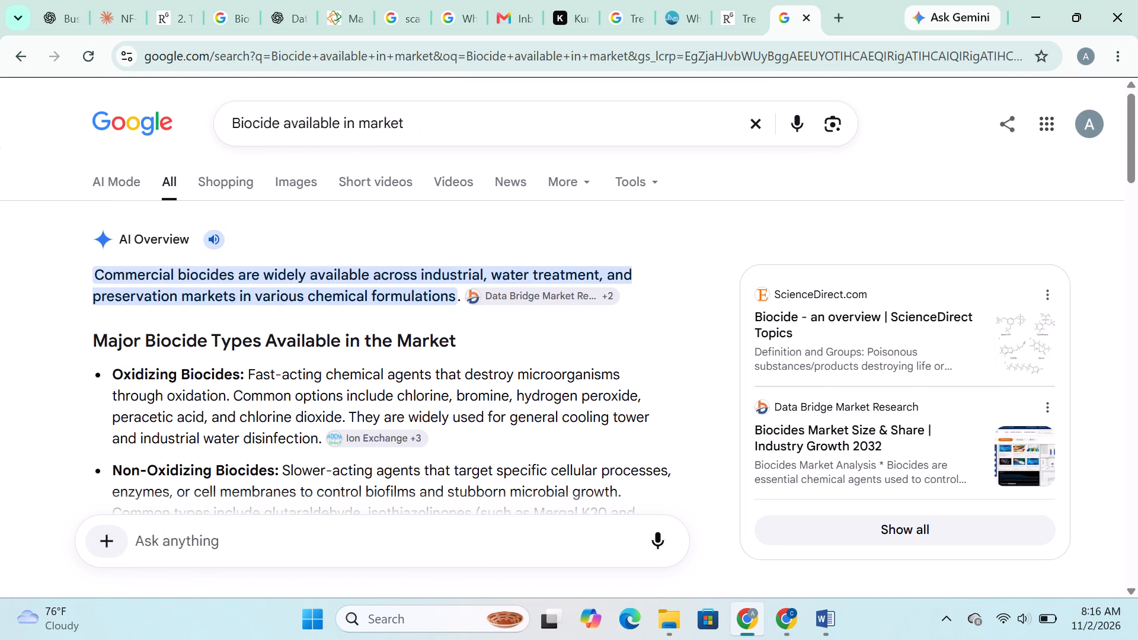
Change the Google search to "Biocide use" and read the main uses and applications of biocides.
drag(407, 118, 284, 117)
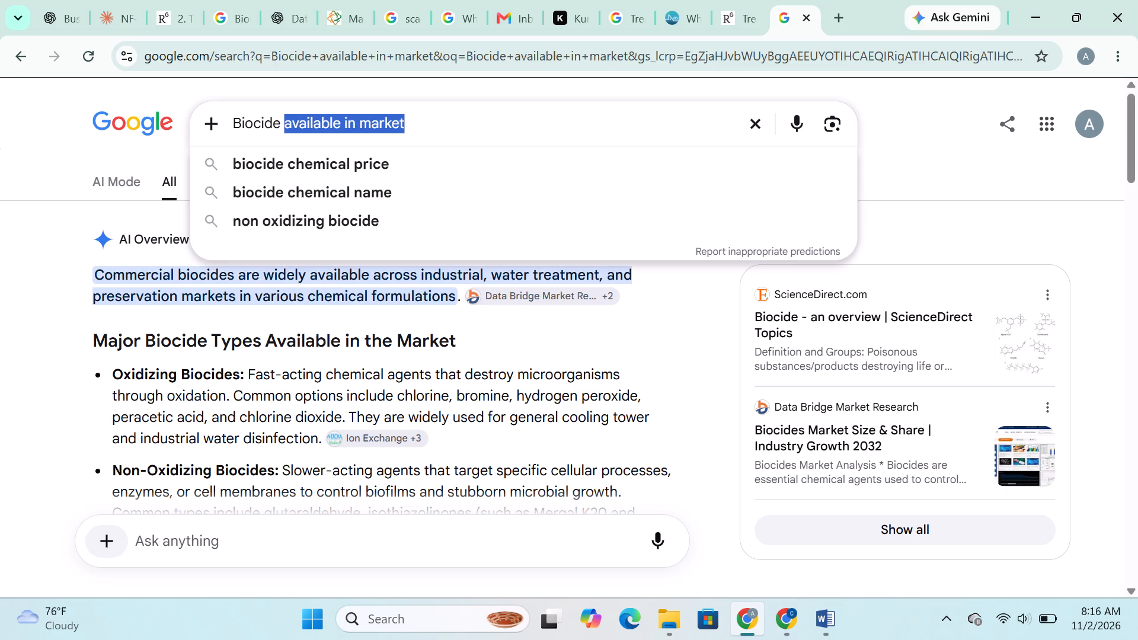
key(Delete)
text(use)
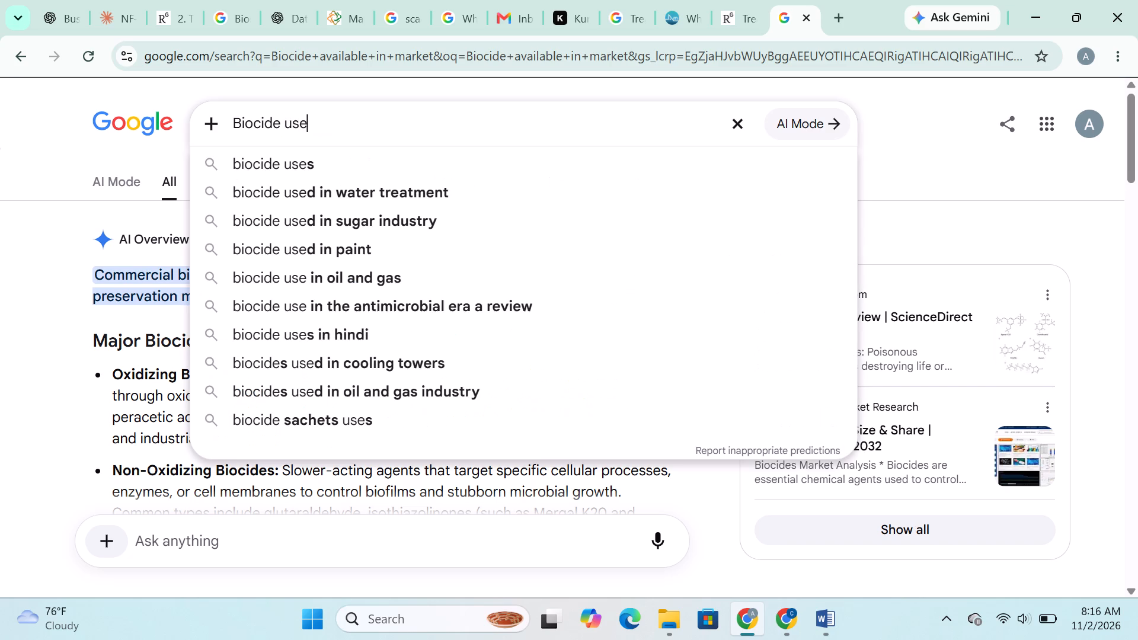
key(Return)
scroll(341, 264, down, 2)
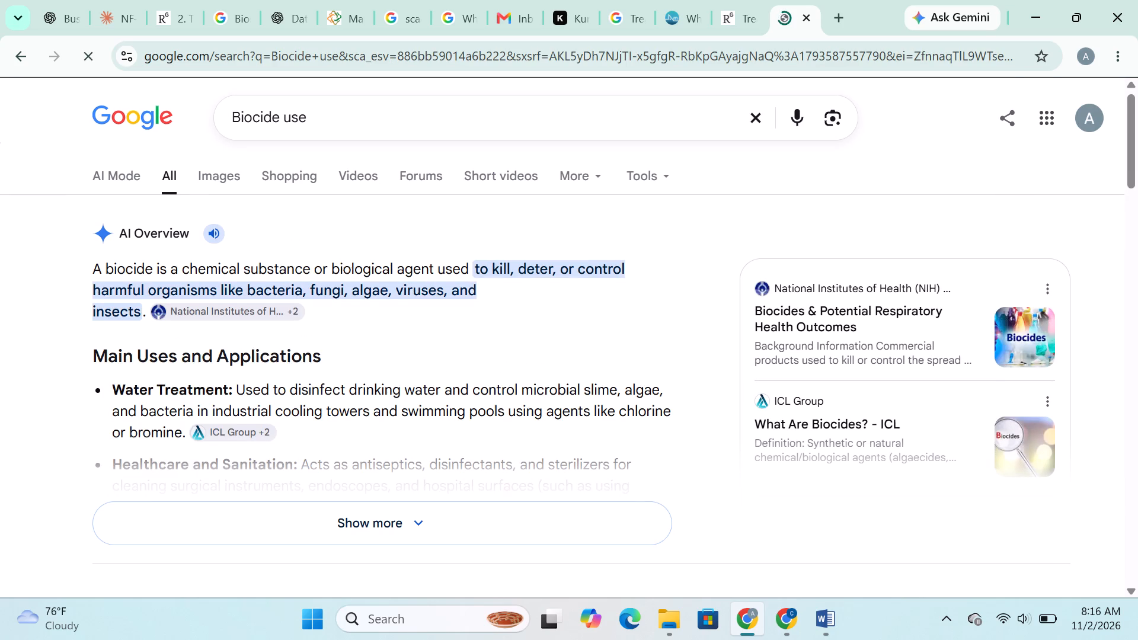
scroll(340, 269, down, 3)
scroll(338, 281, up, 2)
click(338, 281)
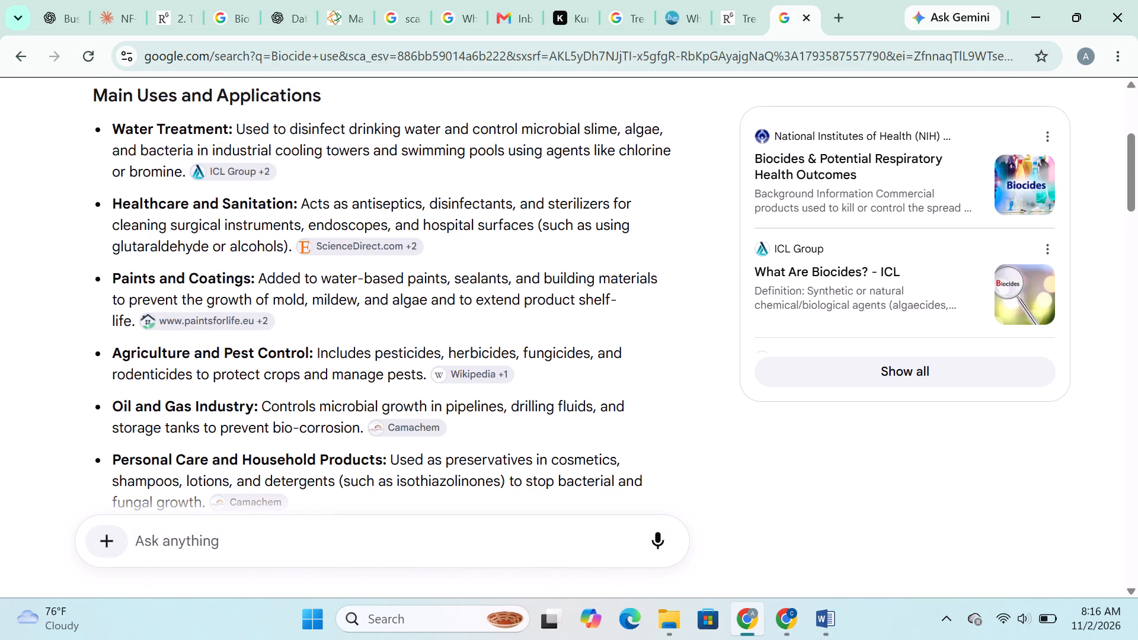
scroll(338, 281, up, 2)
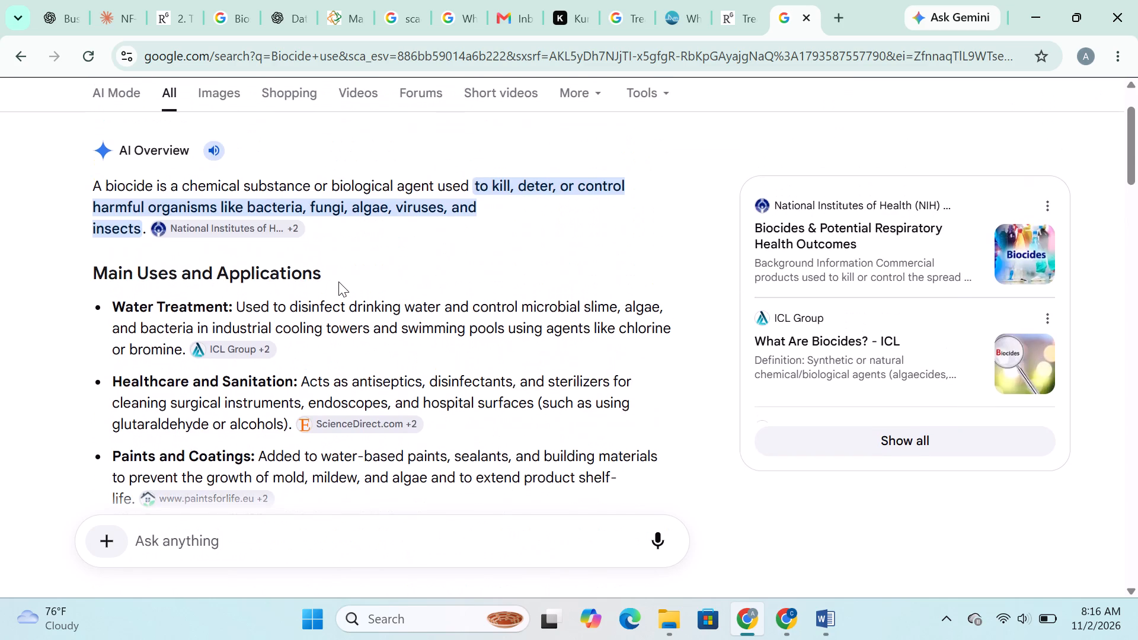
scroll(338, 281, down, 5)
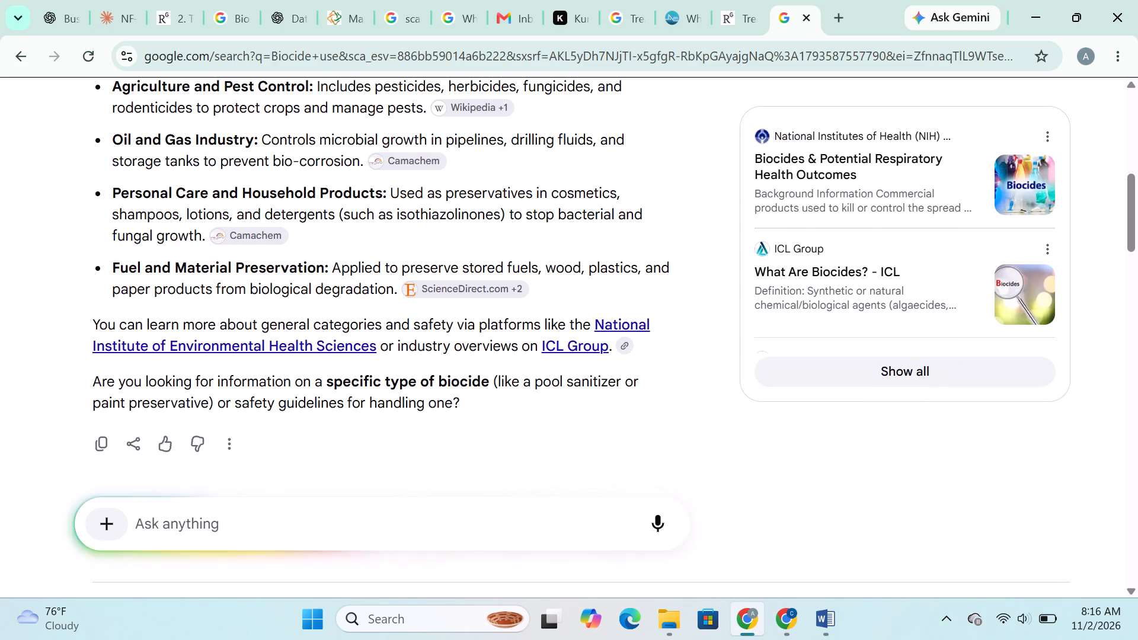
scroll(338, 281, down, 4)
Switch back to the Word draft and review the NF-MCDI diagram, the monitoring layer and the paragraphs describing the treatment train.
click(814, 616)
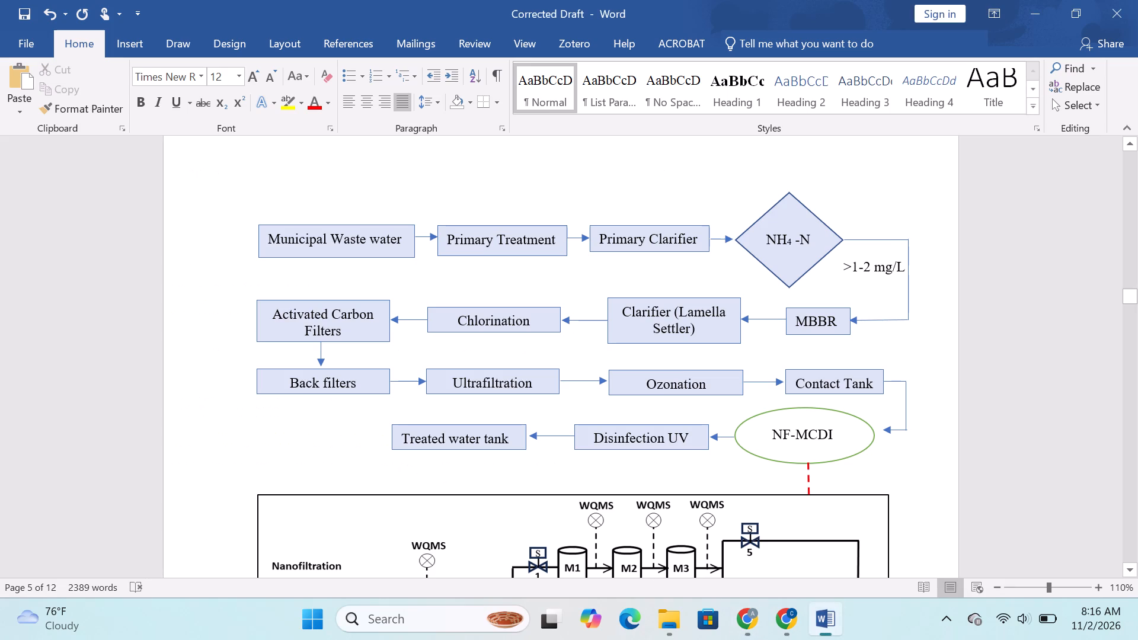
scroll(575, 384, down, 10)
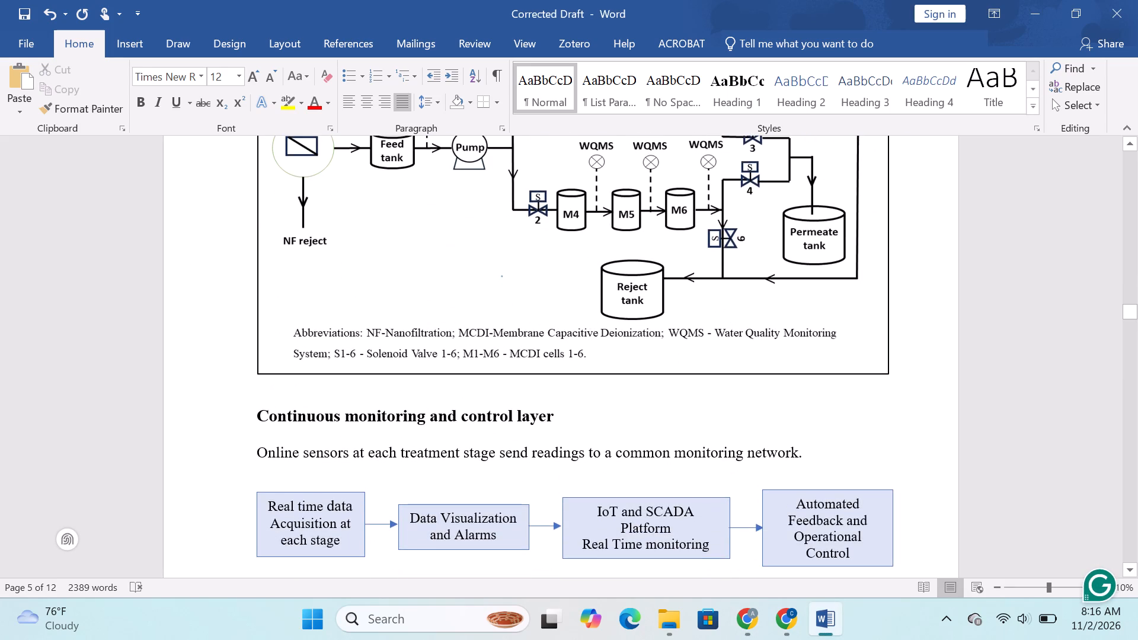
scroll(574, 384, up, 3)
scroll(573, 384, down, 8)
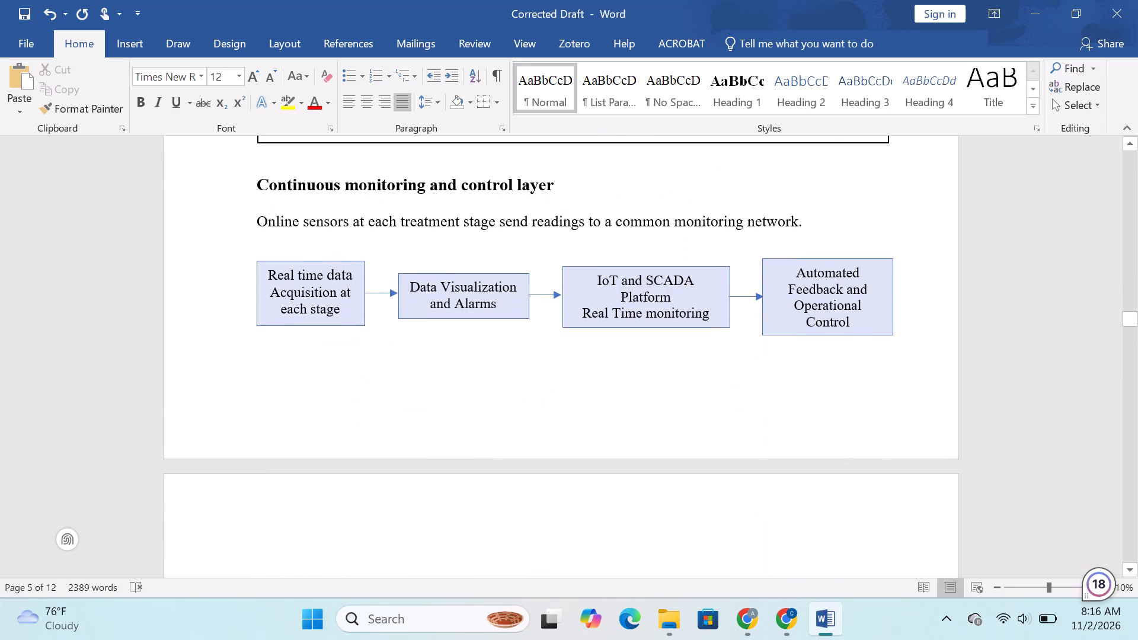
scroll(568, 391, down, 4)
scroll(568, 391, up, 4)
scroll(568, 391, down, 11)
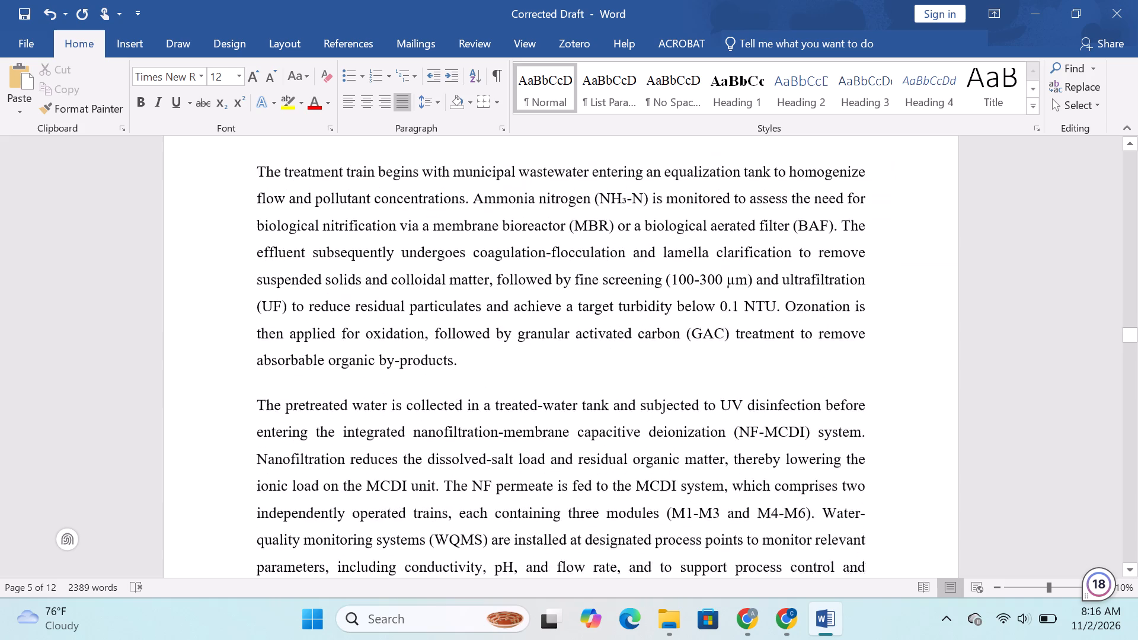
scroll(567, 393, down, 4)
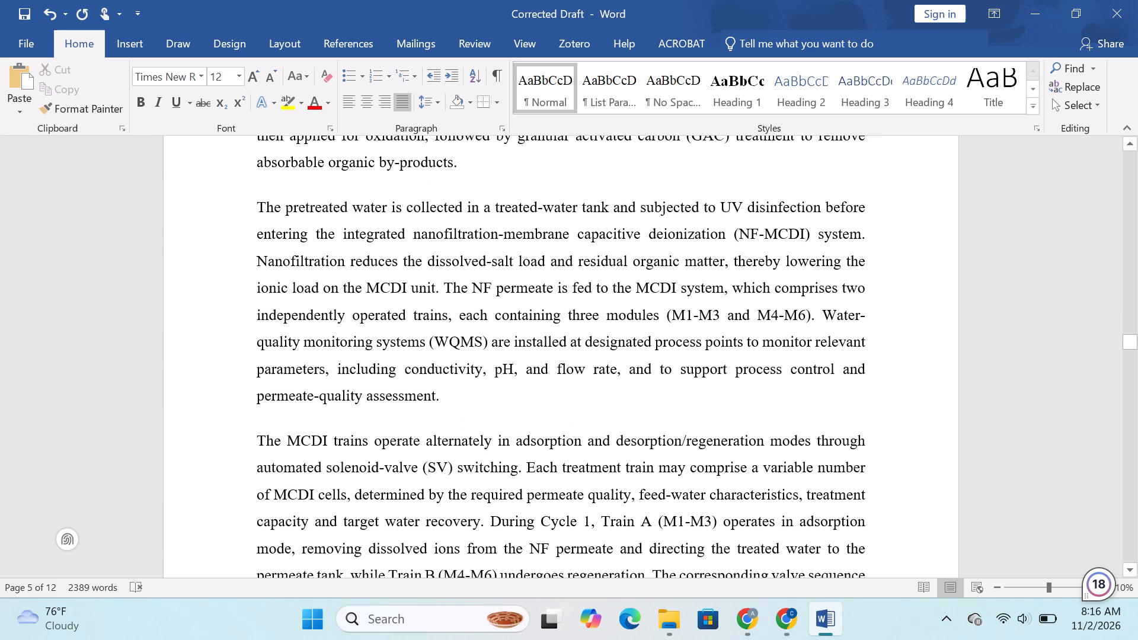
scroll(566, 395, down, 12)
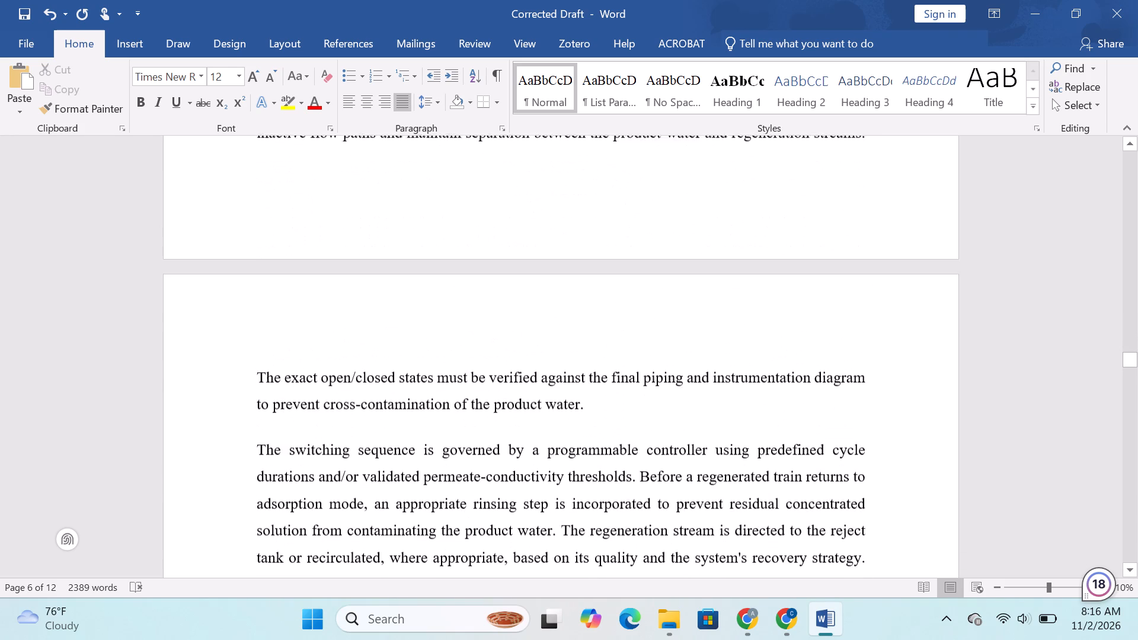
scroll(564, 412, down, 8)
scroll(564, 413, up, 20)
scroll(564, 413, up, 7)
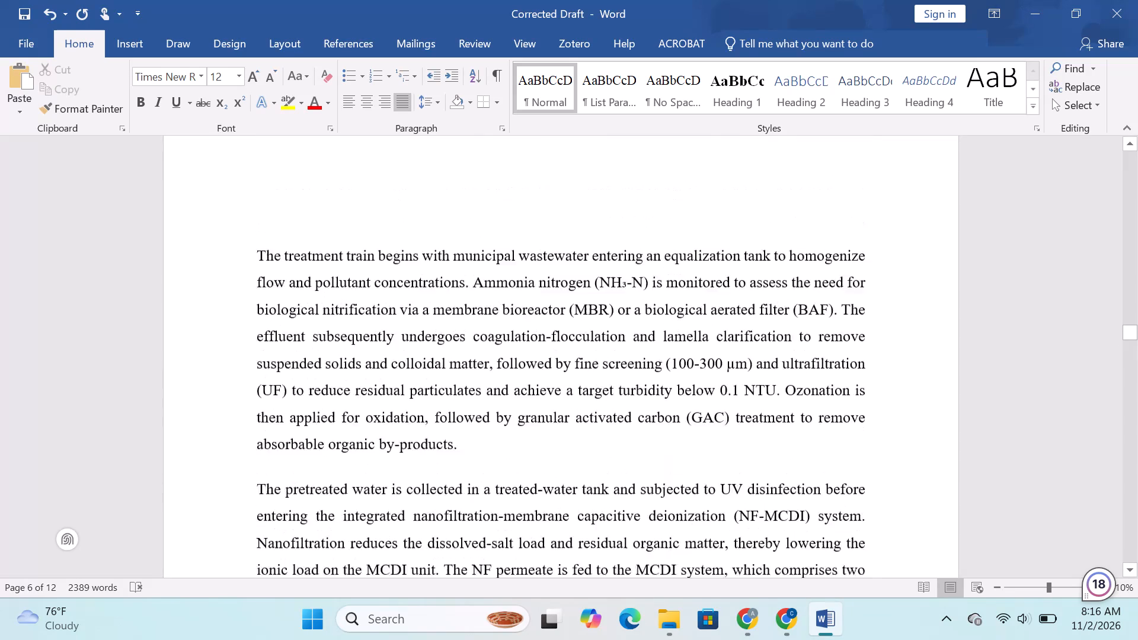
scroll(541, 413, up, 2)
scroll(541, 413, up, 20)
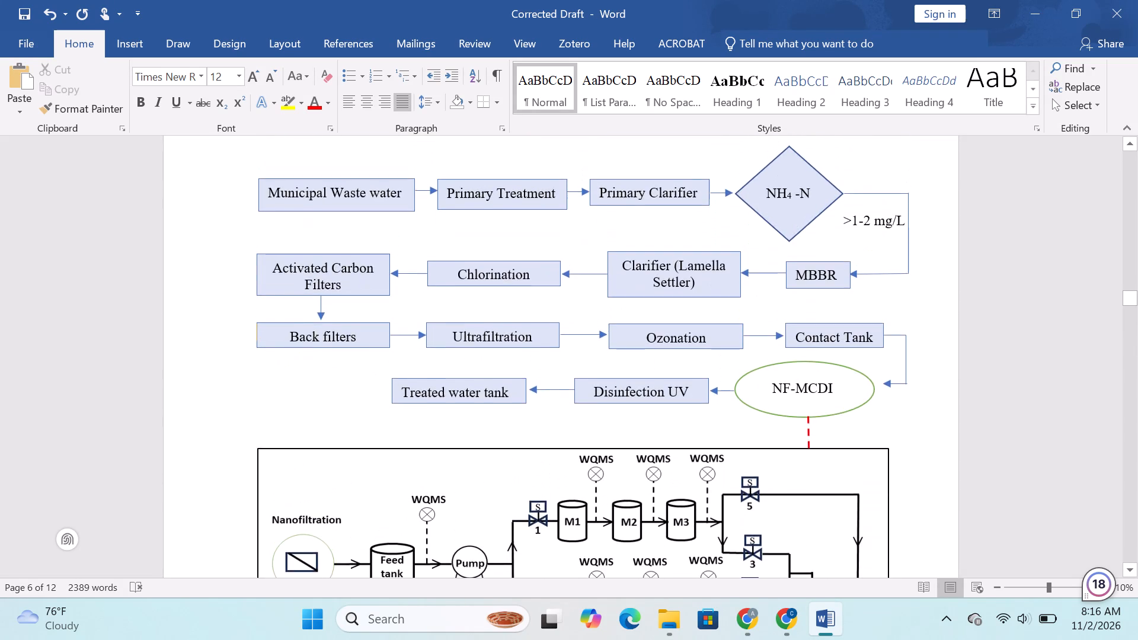
scroll(541, 413, up, 4)
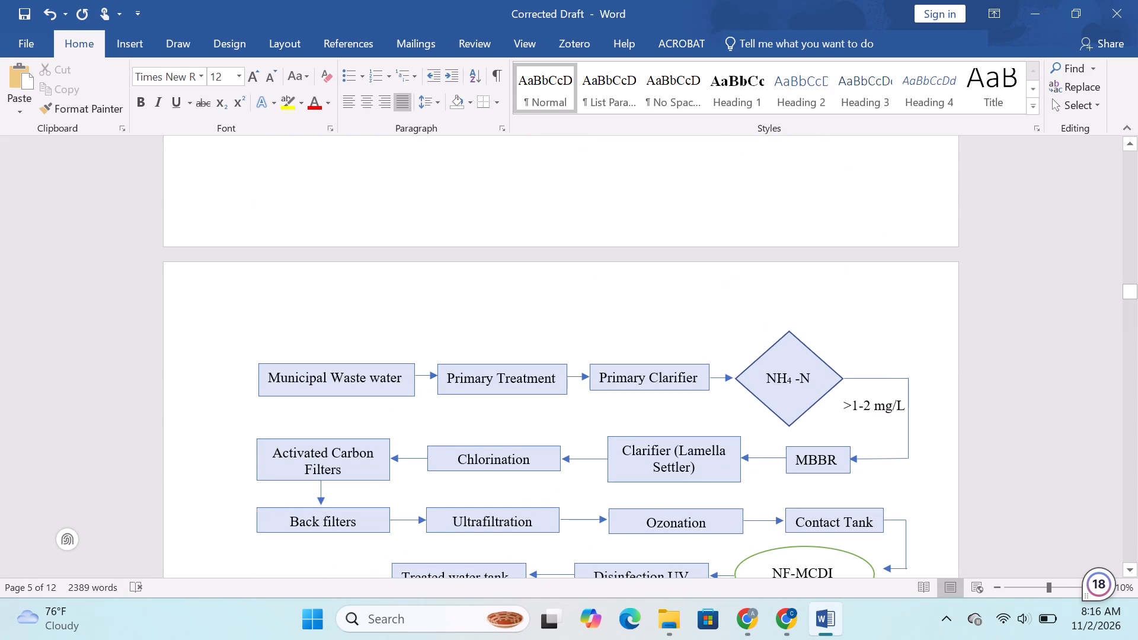
Delete the NH₄-N decision diamond and its text box from the treatment flow diagram.
click(765, 395)
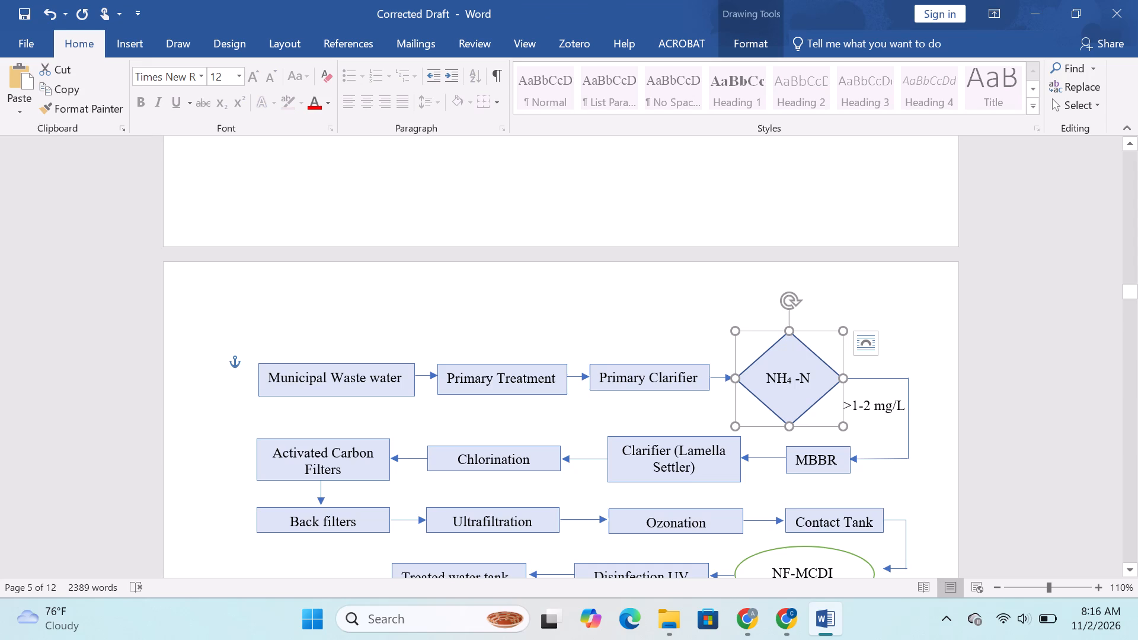
key(Delete)
click(784, 391)
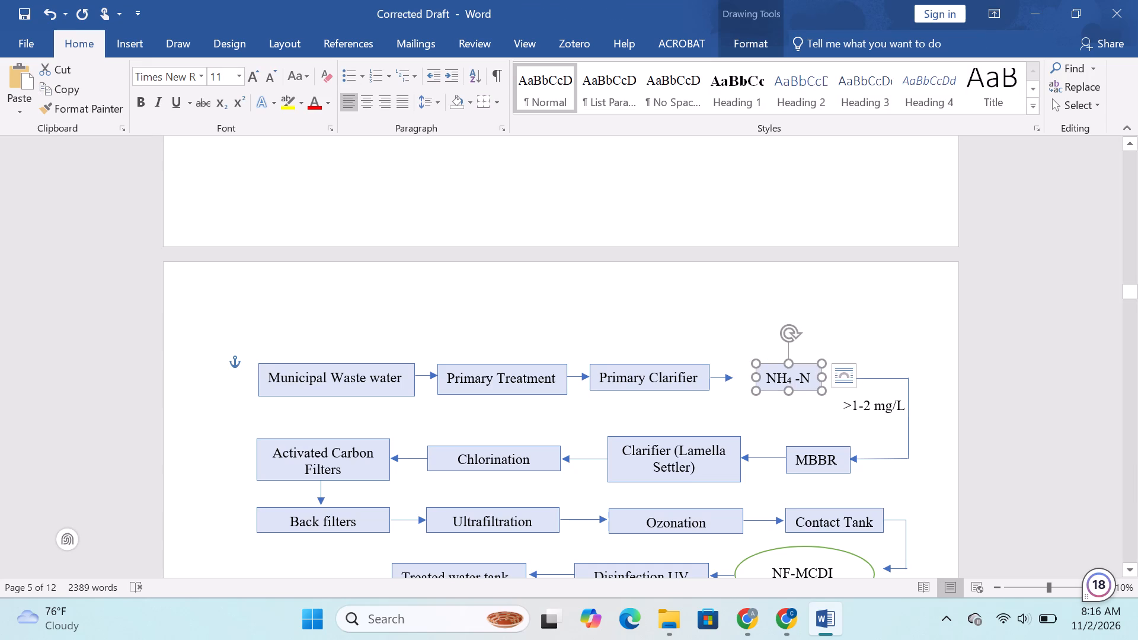
key(Delete)
Delete the ">1-2 mg/L" text box beside the connector leading to MBBR.
click(866, 402)
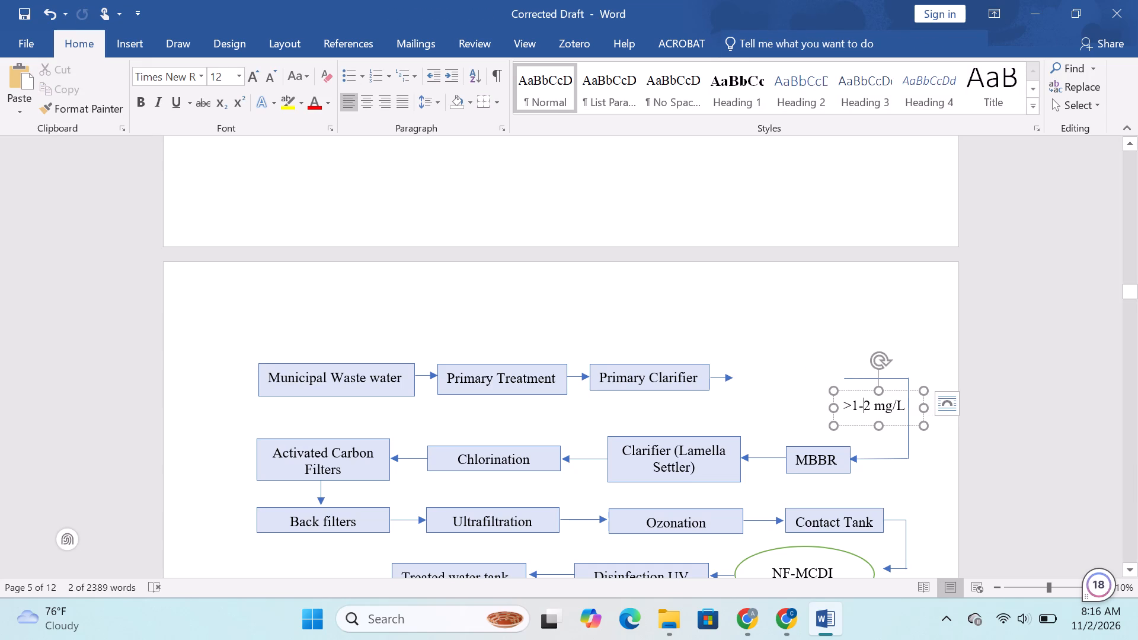
click(894, 386)
click(892, 401)
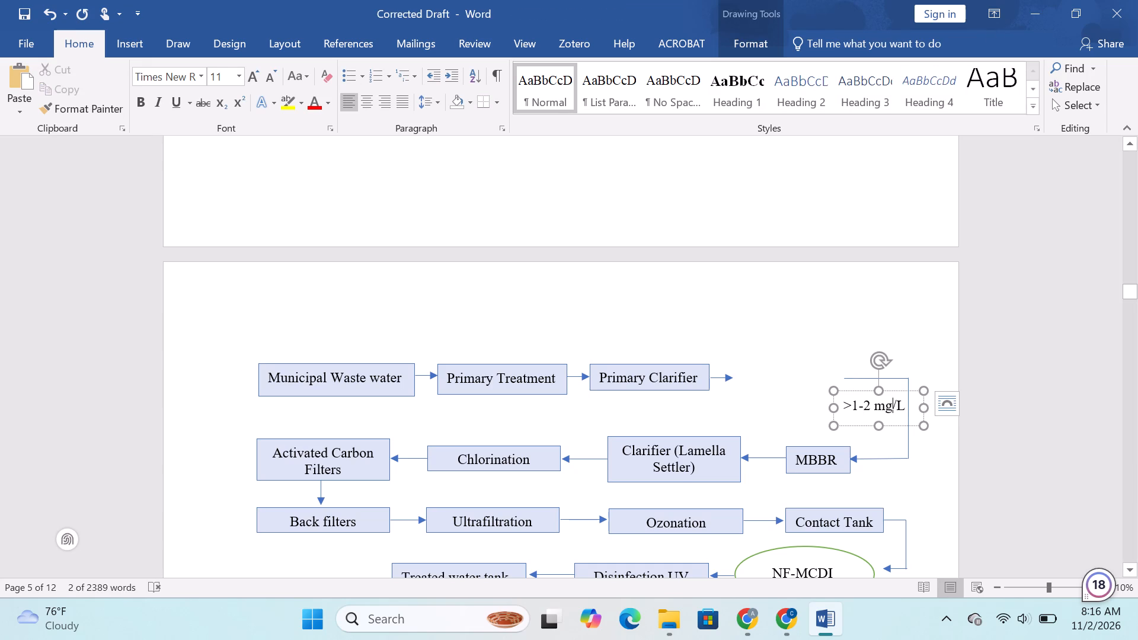
click(897, 393)
key(Delete)
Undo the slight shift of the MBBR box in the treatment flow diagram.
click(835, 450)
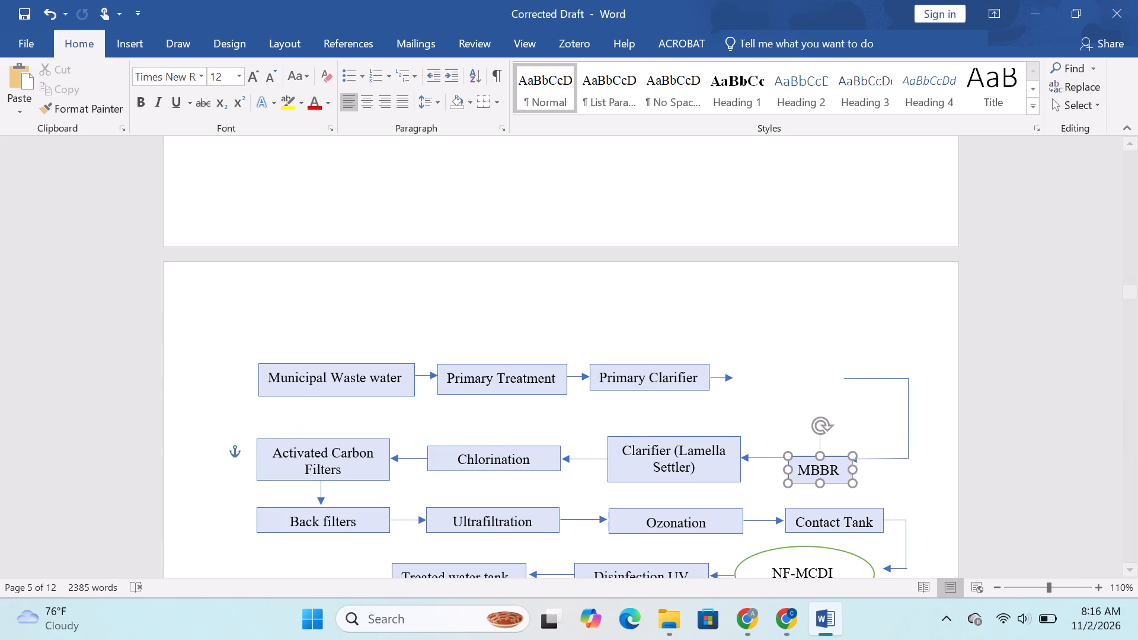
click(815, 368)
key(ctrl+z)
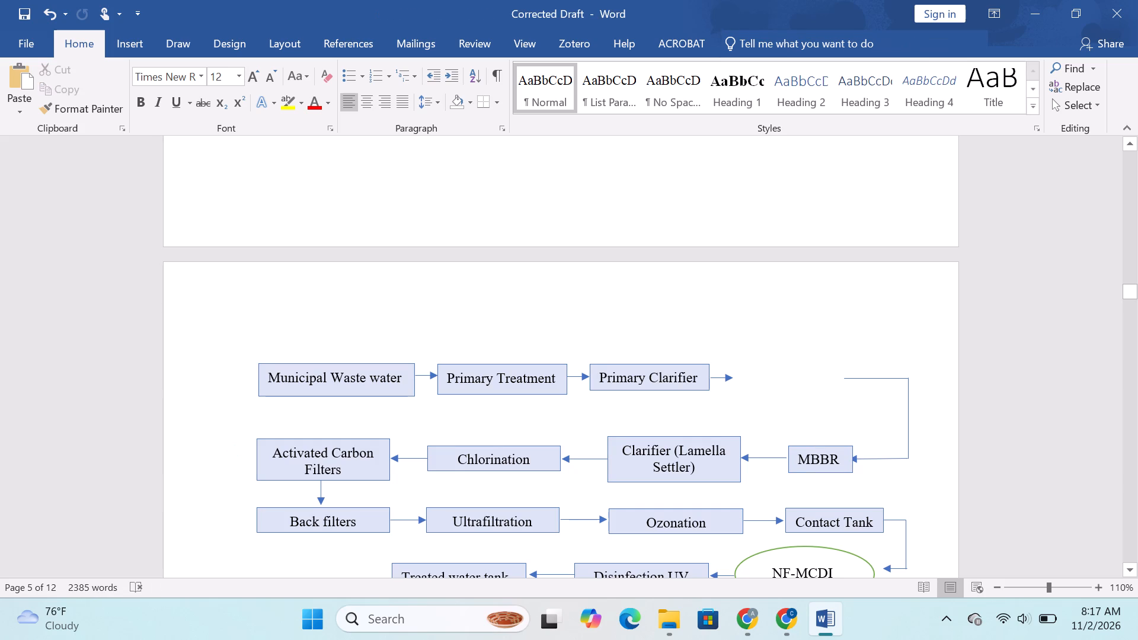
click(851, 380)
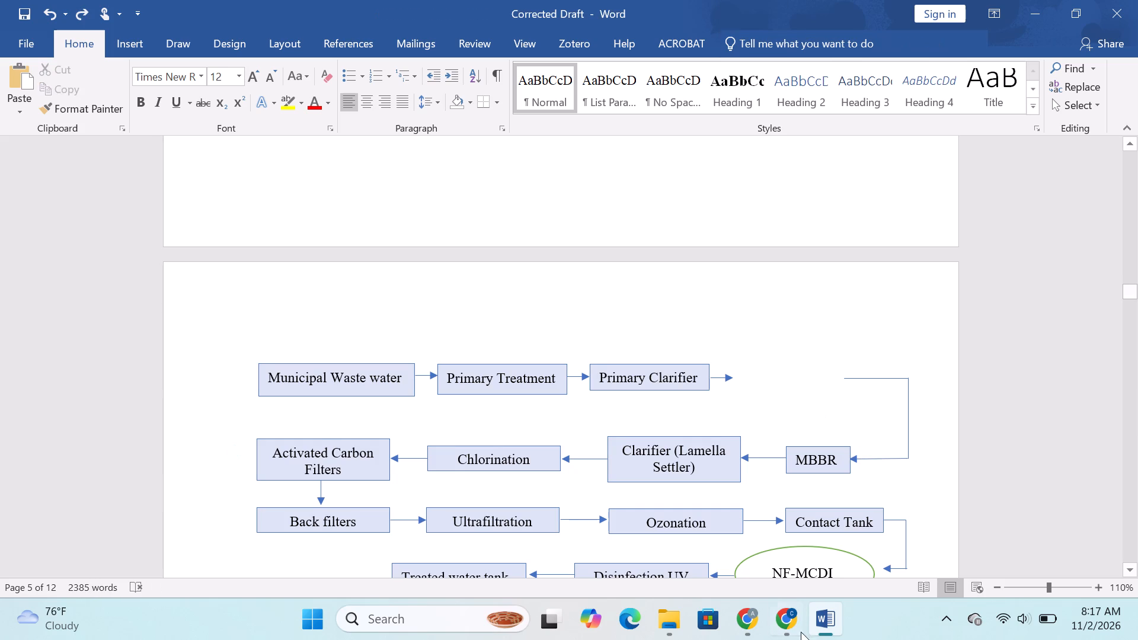
Switch to Chrome with the biocide use search results.
click(760, 633)
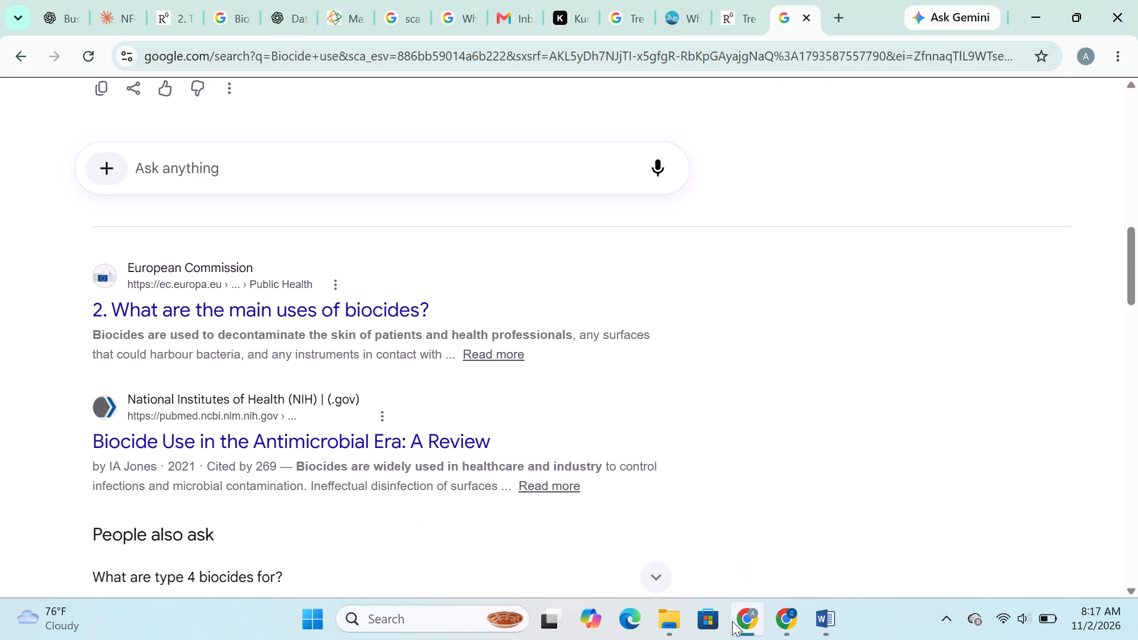
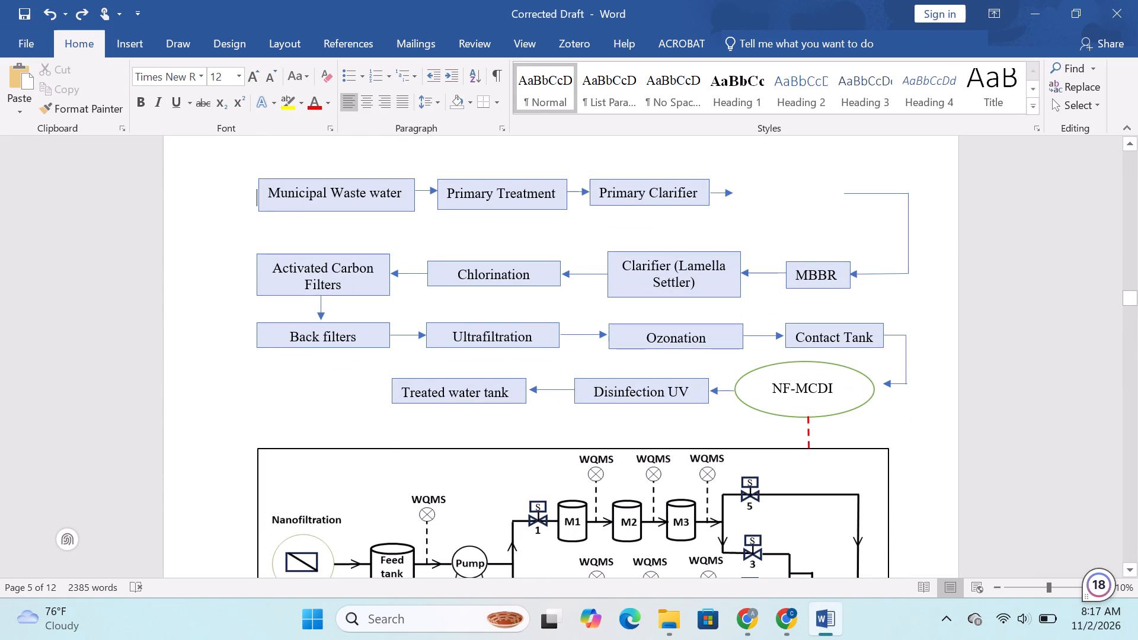
click(830, 263)
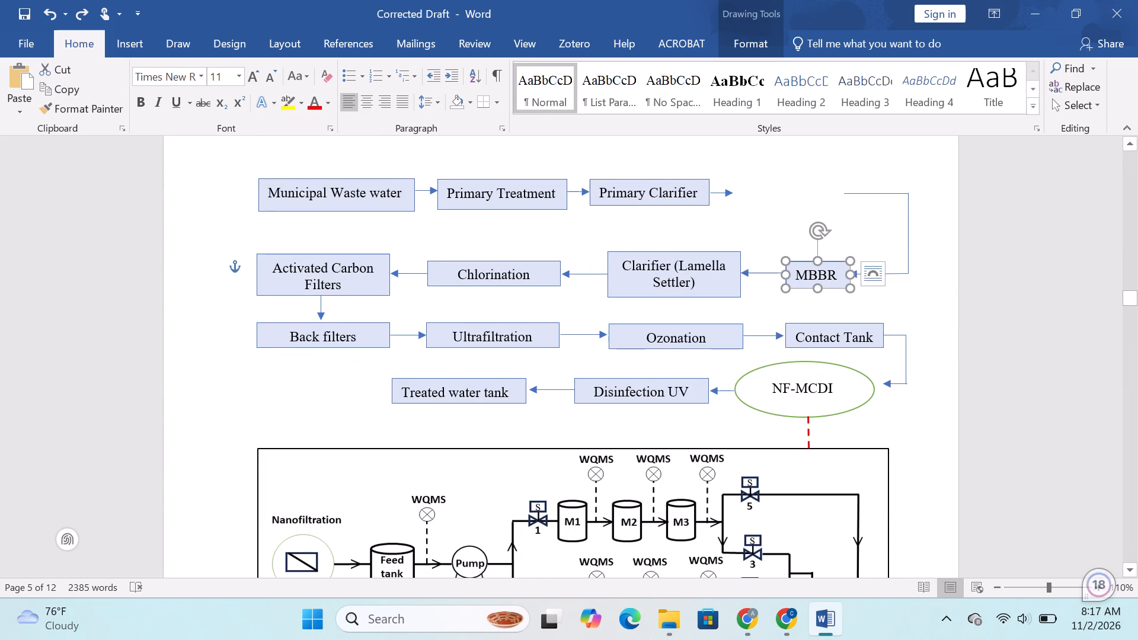
drag(830, 263, 787, 177)
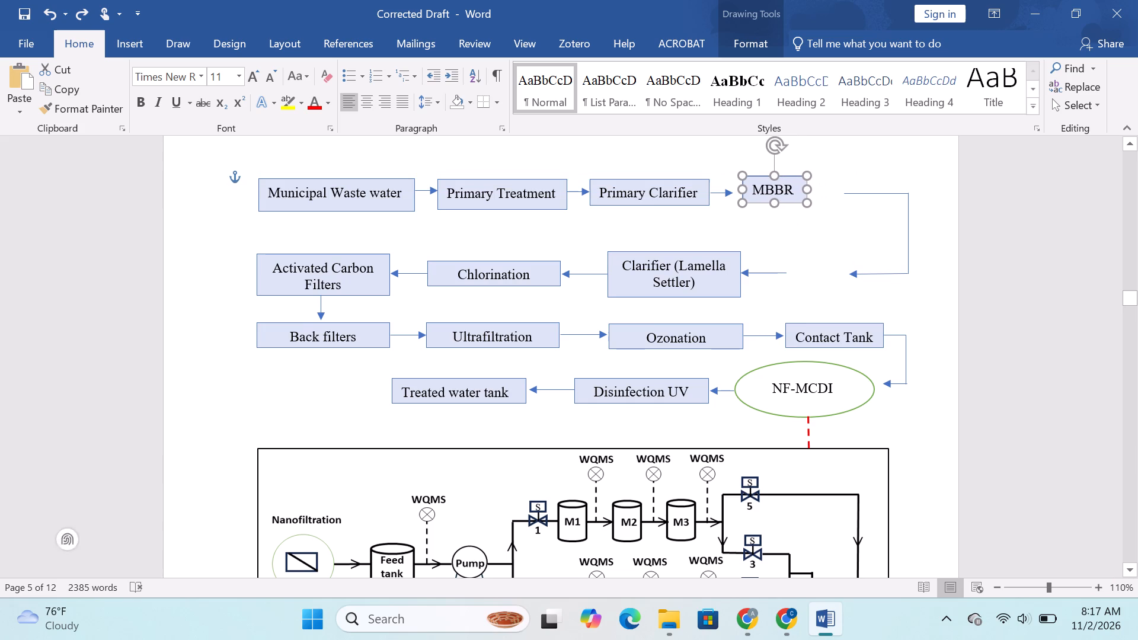
drag(787, 177, 781, 180)
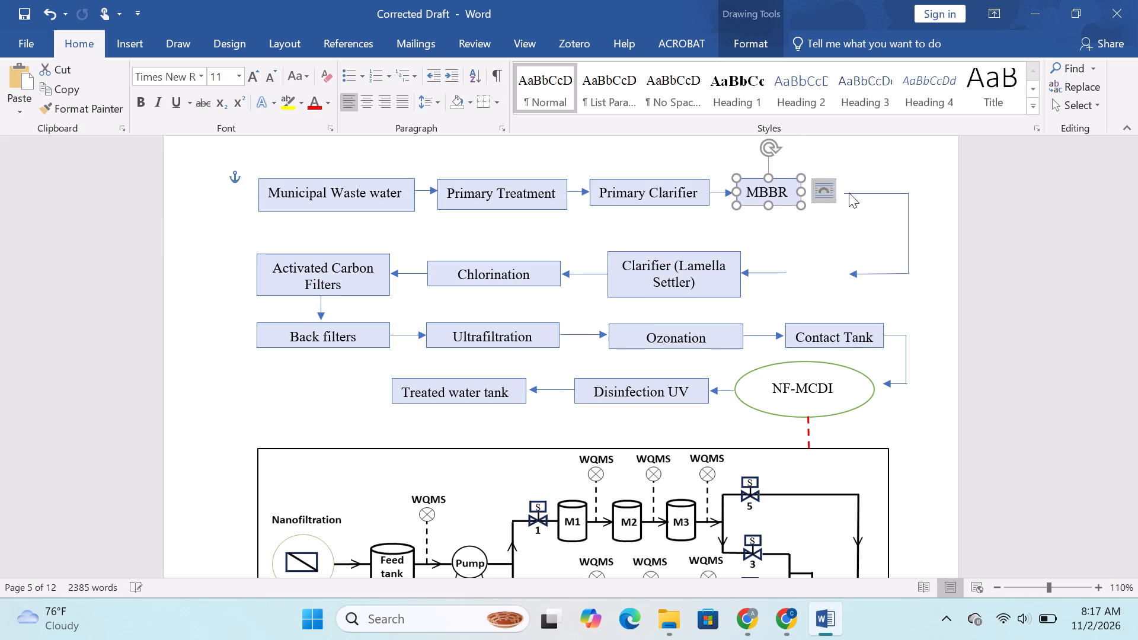
click(878, 191)
click(864, 190)
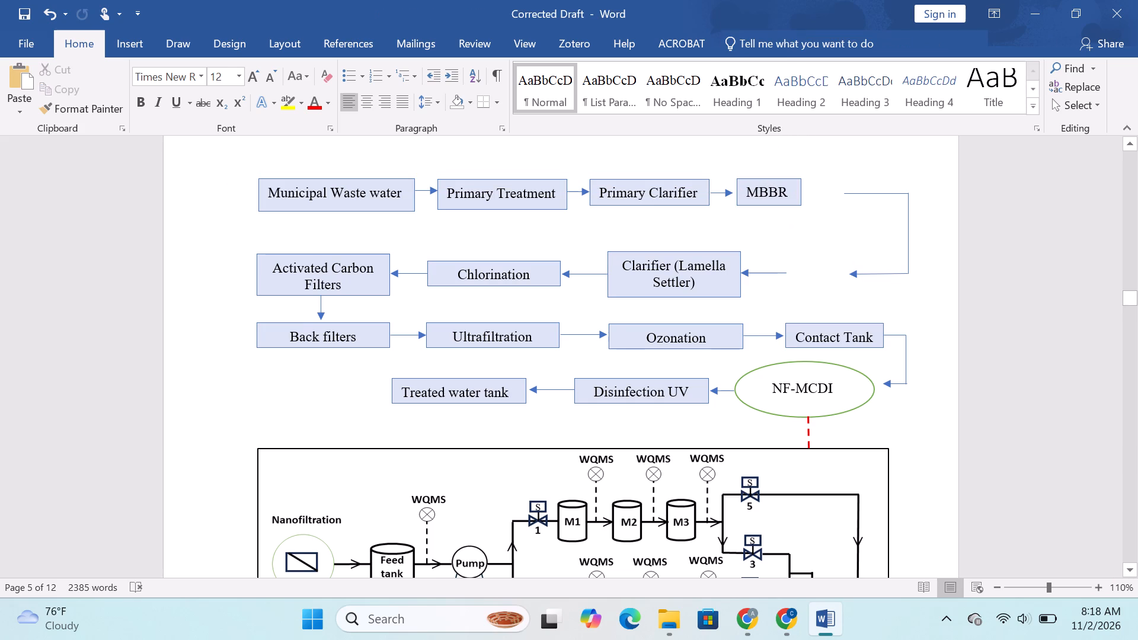
Delete the arrow leading into the Clarifier (Lamella Settler) box from the former MBBR position.
click(908, 228)
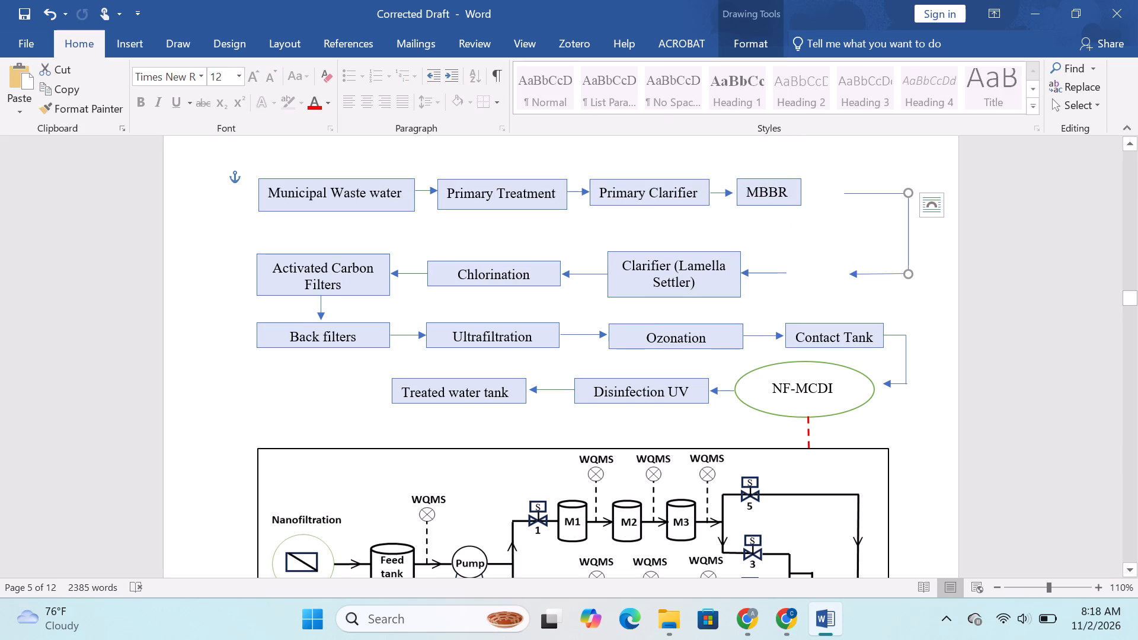
click(782, 269)
key(Delete)
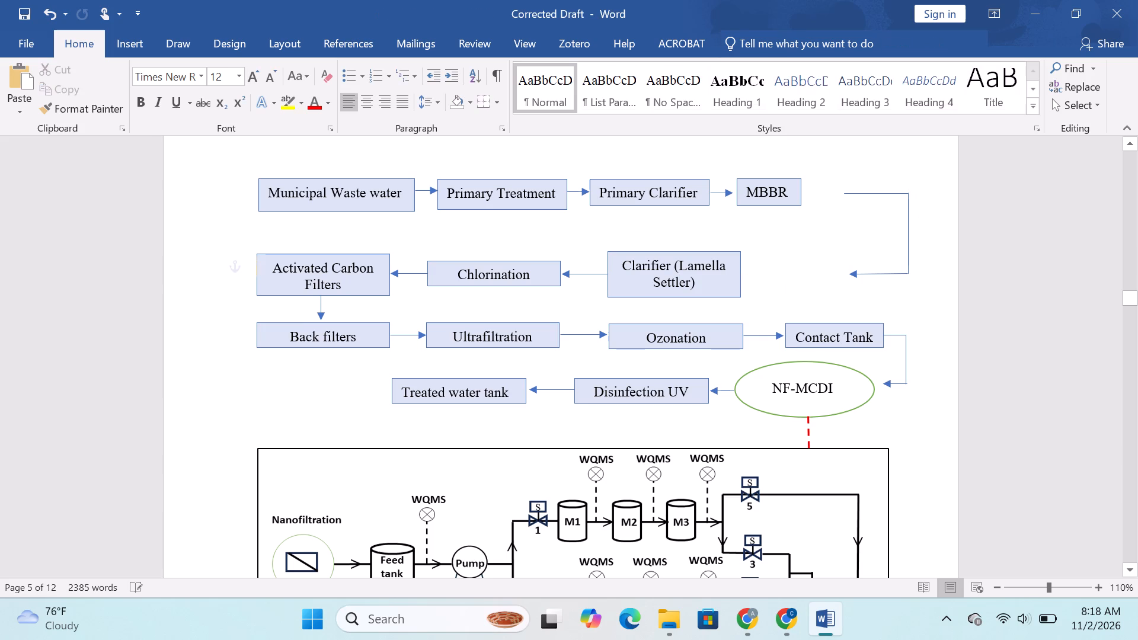
Shift the Clarifier (Lamella Settler) box to the arrowhead of the bent connector and move its outgoing arrow alongside it.
drag(672, 252, 776, 253)
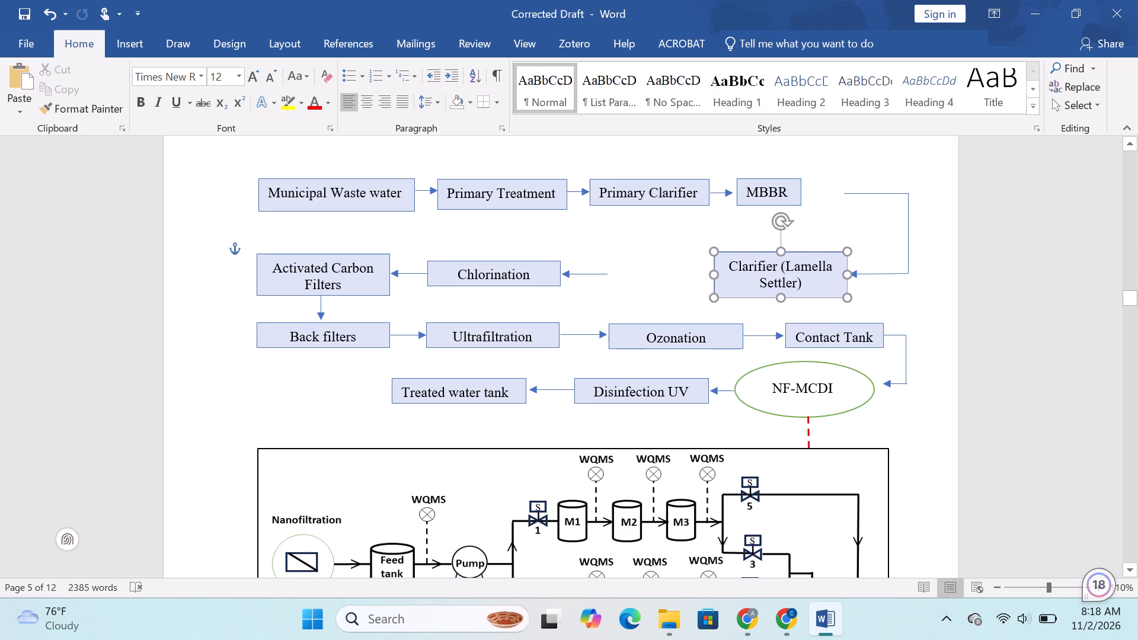
drag(776, 253, 778, 253)
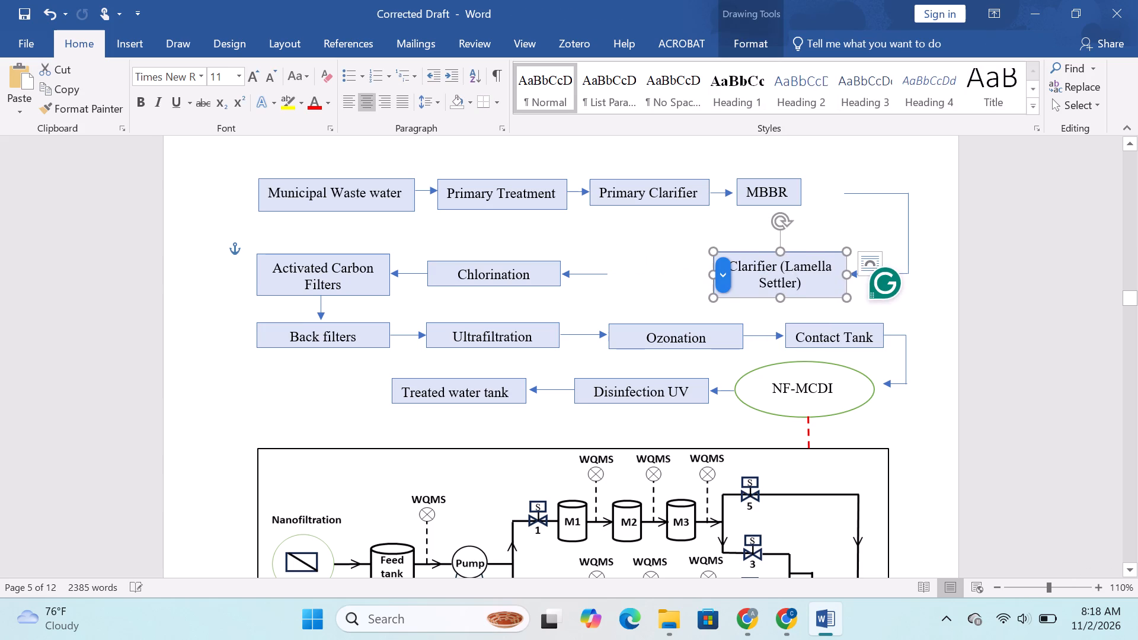
drag(603, 271, 704, 271)
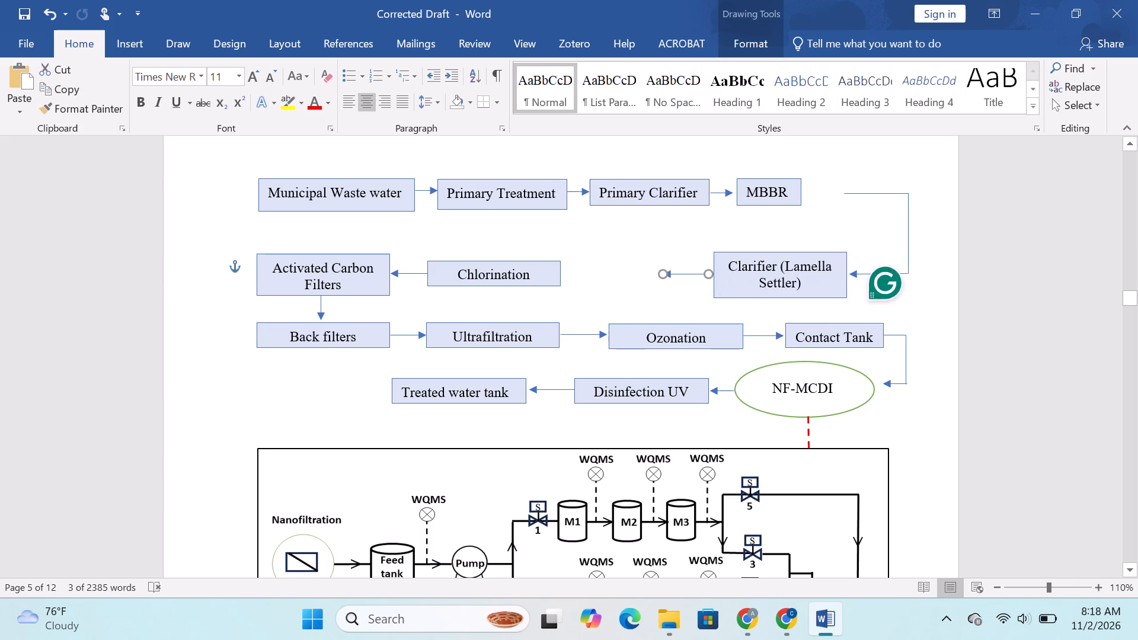
drag(704, 271, 707, 272)
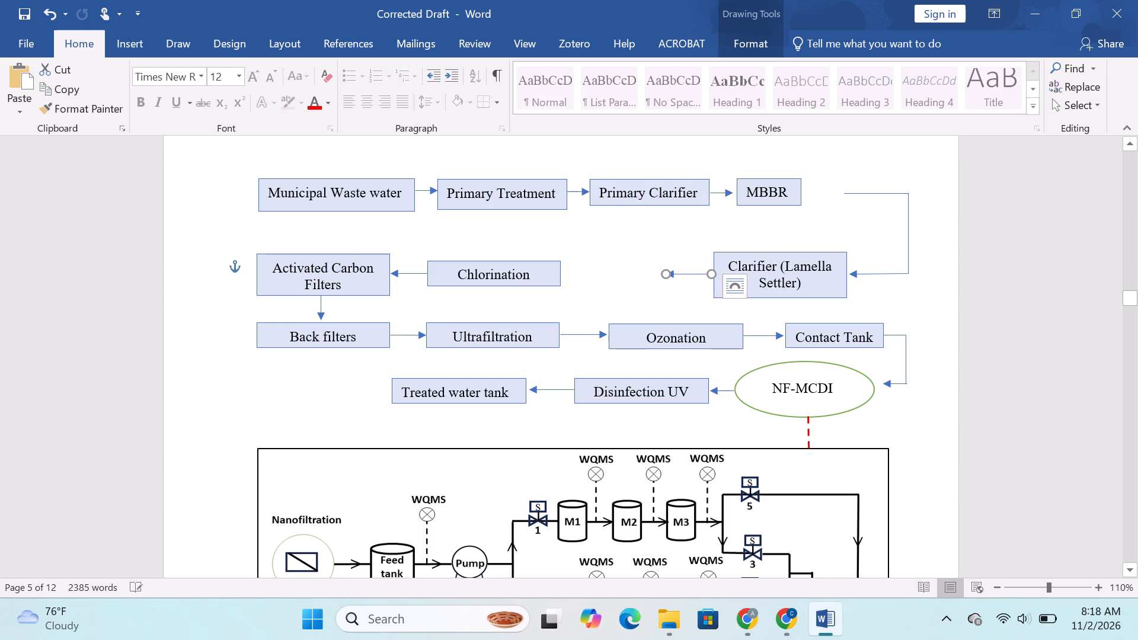
click(724, 254)
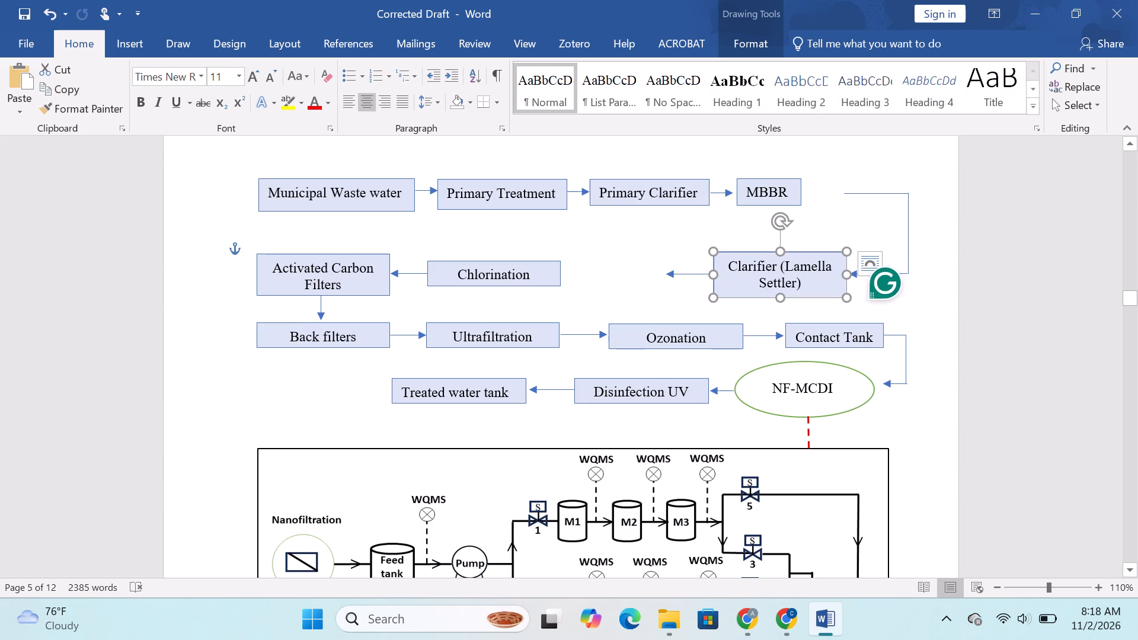
Move the Chlorination box to the head of the arrow from Clarifier (Lamella Settler), aligned with that row.
click(552, 263)
drag(546, 263, 654, 263)
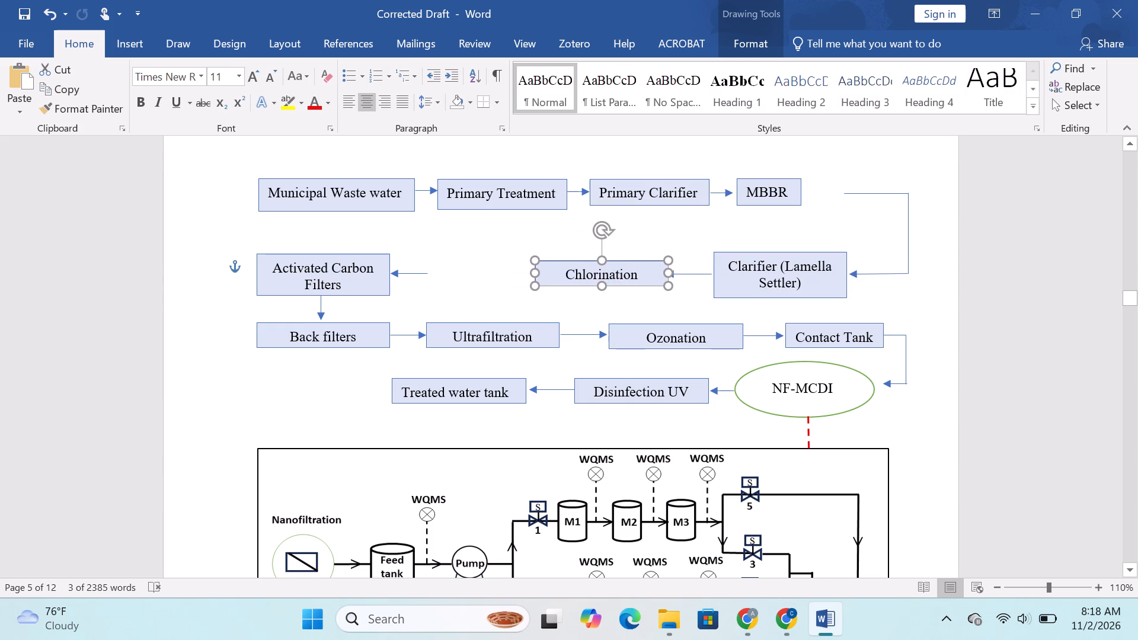
drag(654, 263, 649, 267)
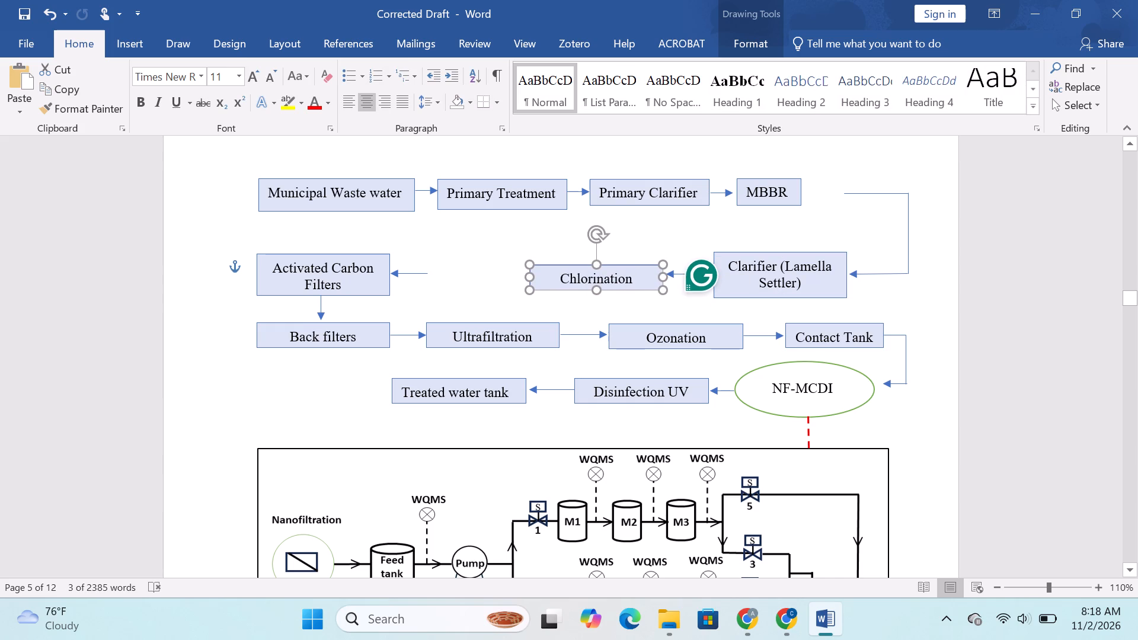
drag(649, 267, 650, 263)
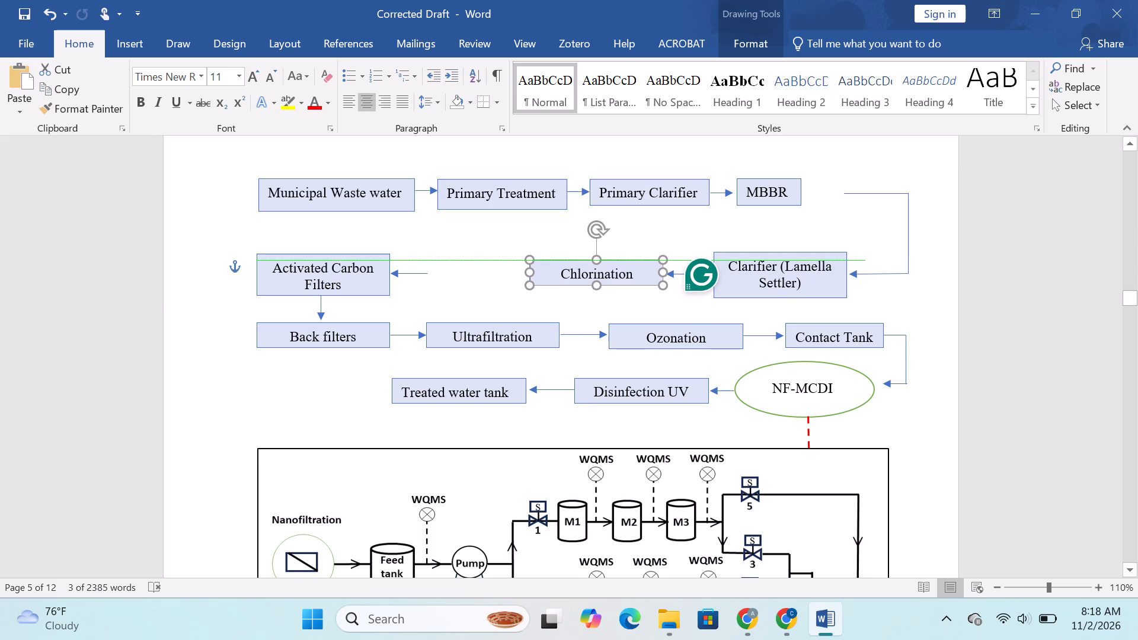
drag(650, 263, 650, 264)
click(629, 235)
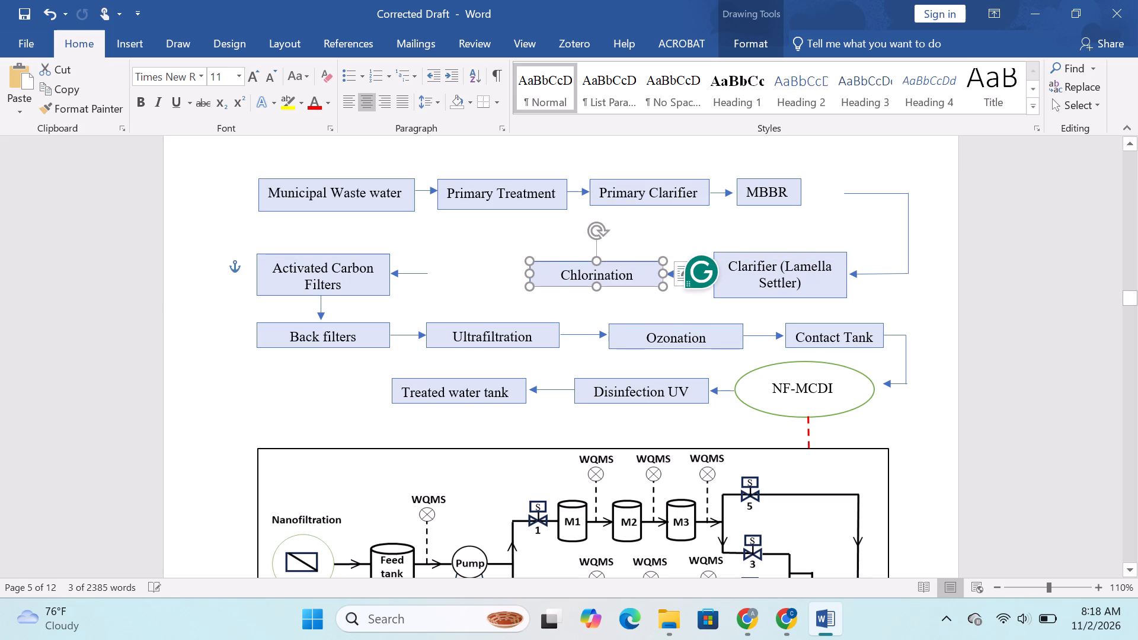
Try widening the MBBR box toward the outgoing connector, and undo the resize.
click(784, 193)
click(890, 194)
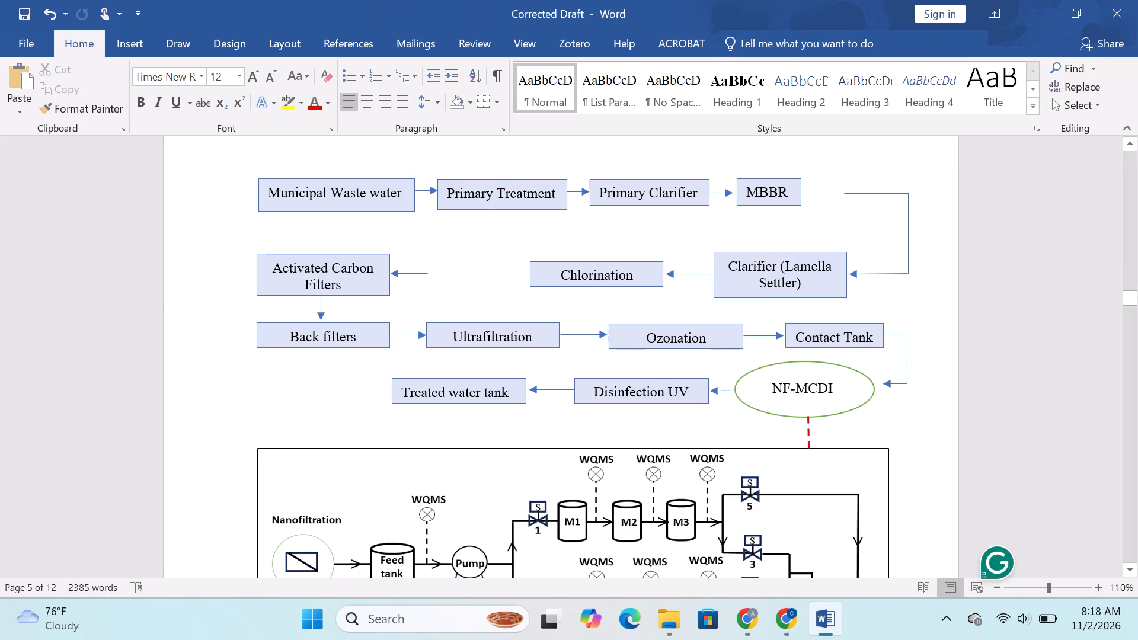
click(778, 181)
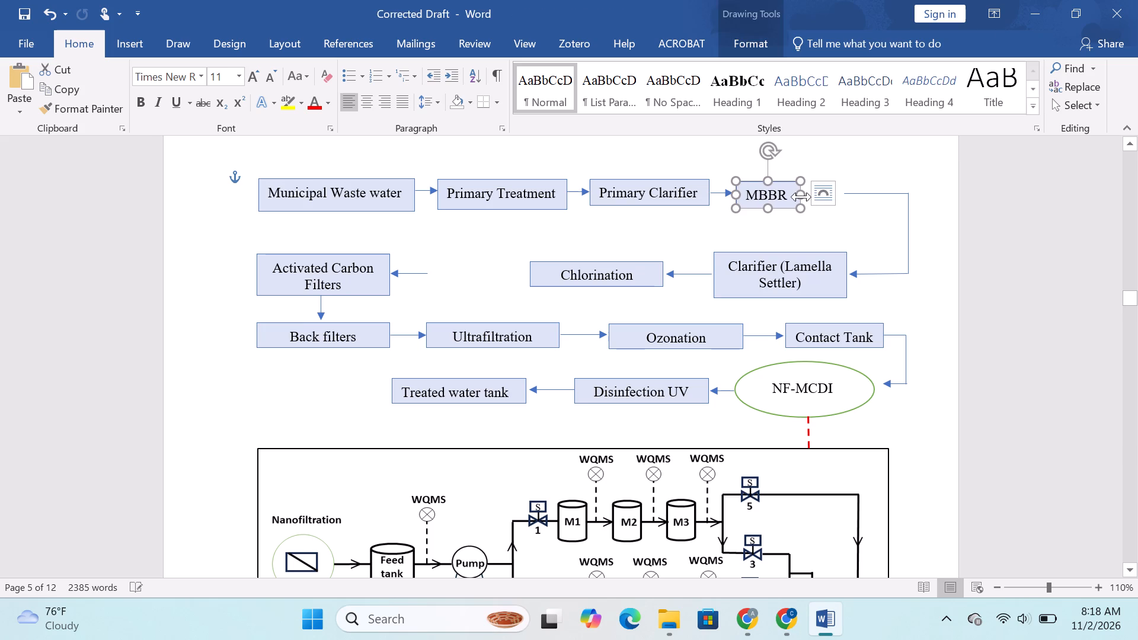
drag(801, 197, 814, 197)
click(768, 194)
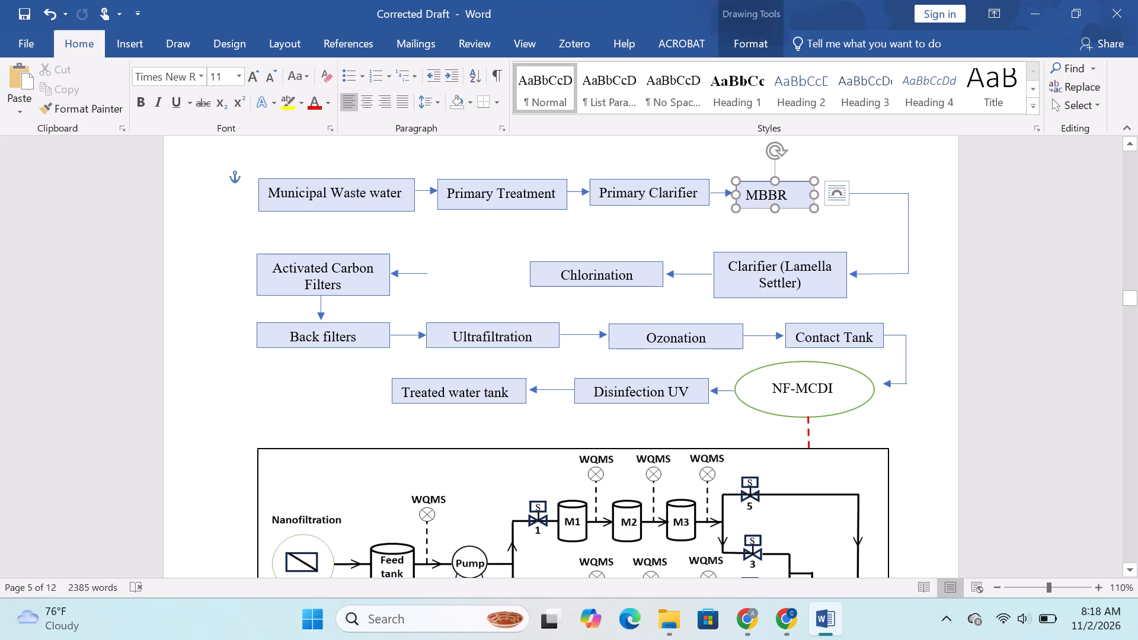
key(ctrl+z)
Center the MBBR text within its box, and keep the box in line with the top row of the flow diagram.
key(ctrl+a)
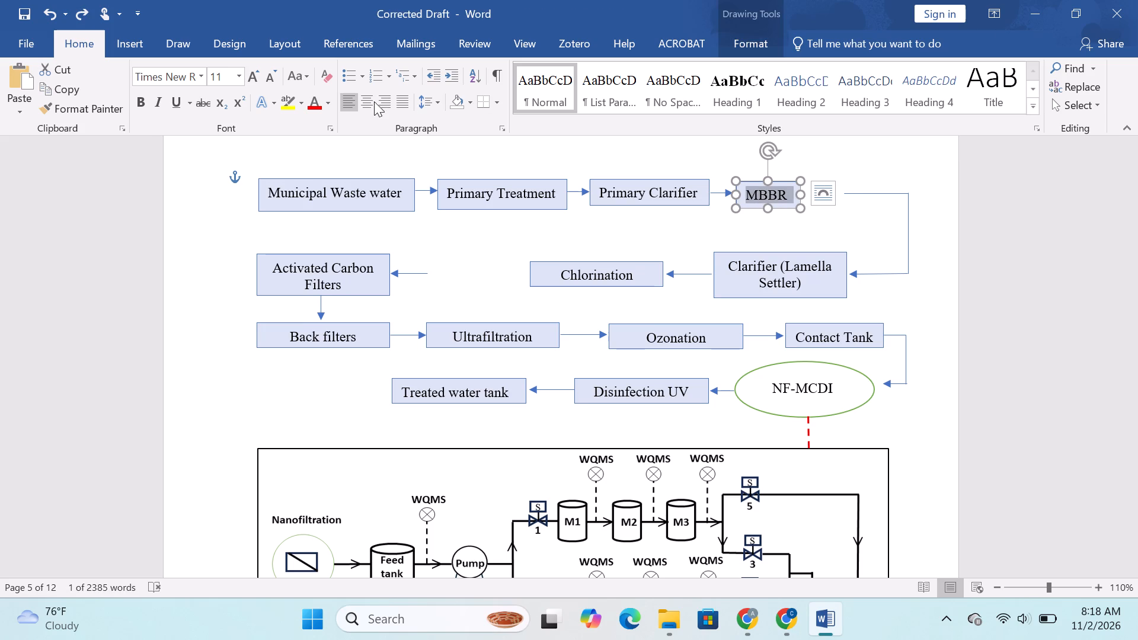
click(371, 101)
click(880, 226)
click(762, 192)
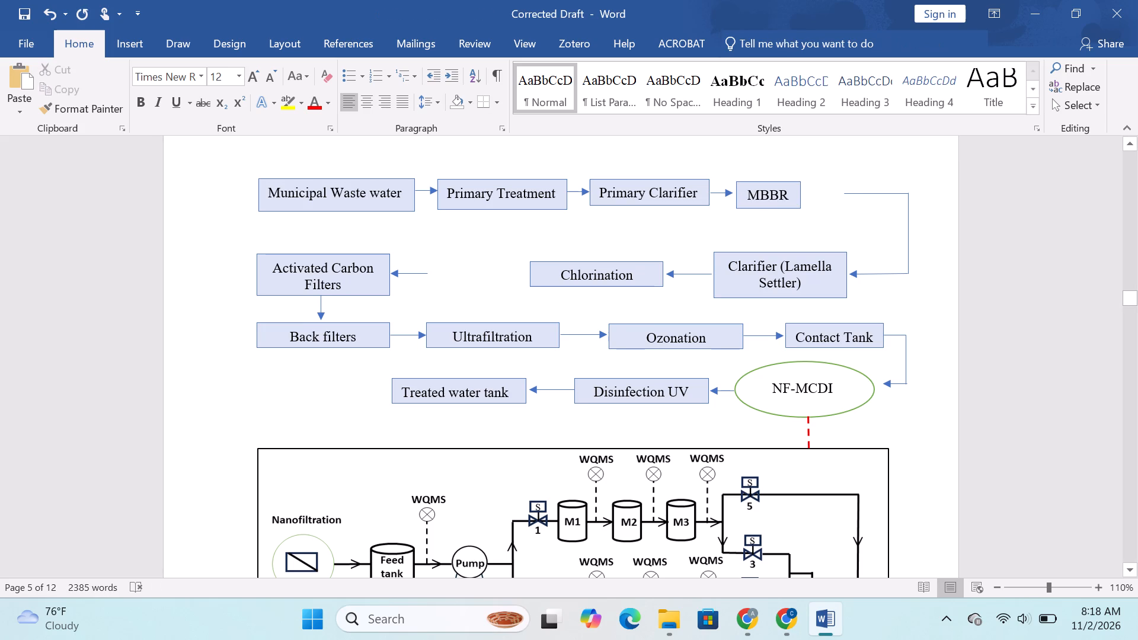
click(772, 185)
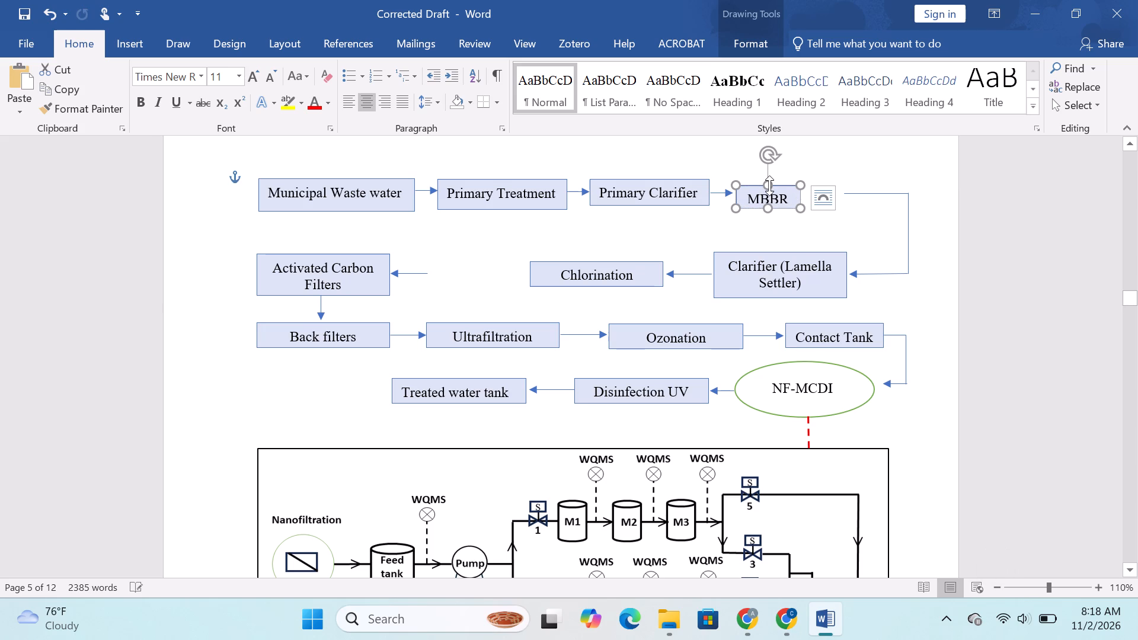
key(ctrl+z)
click(779, 185)
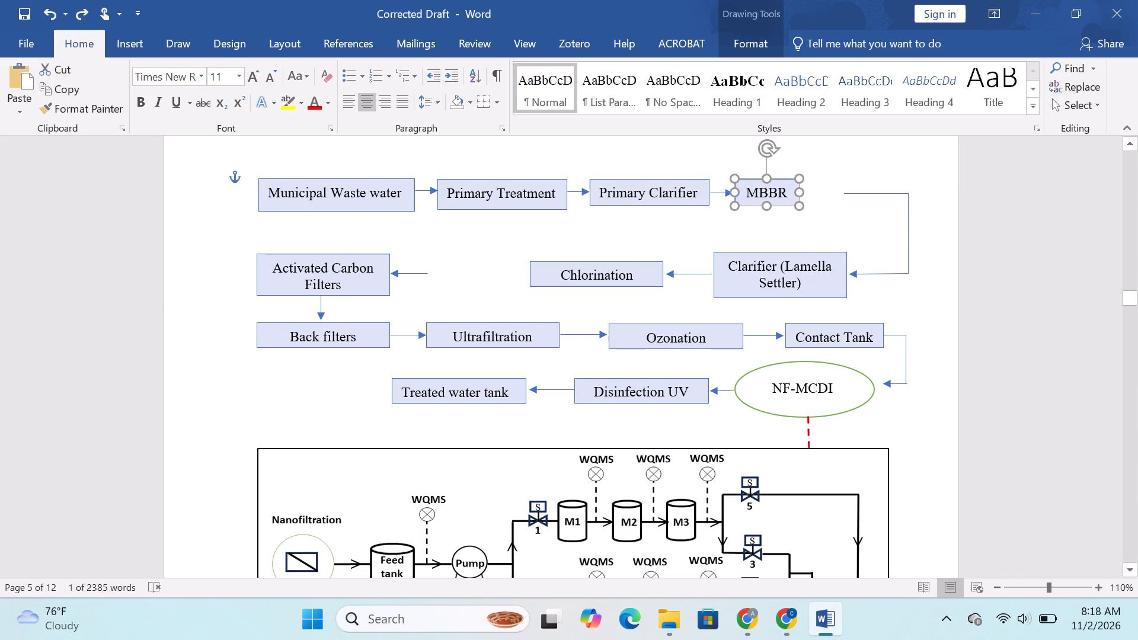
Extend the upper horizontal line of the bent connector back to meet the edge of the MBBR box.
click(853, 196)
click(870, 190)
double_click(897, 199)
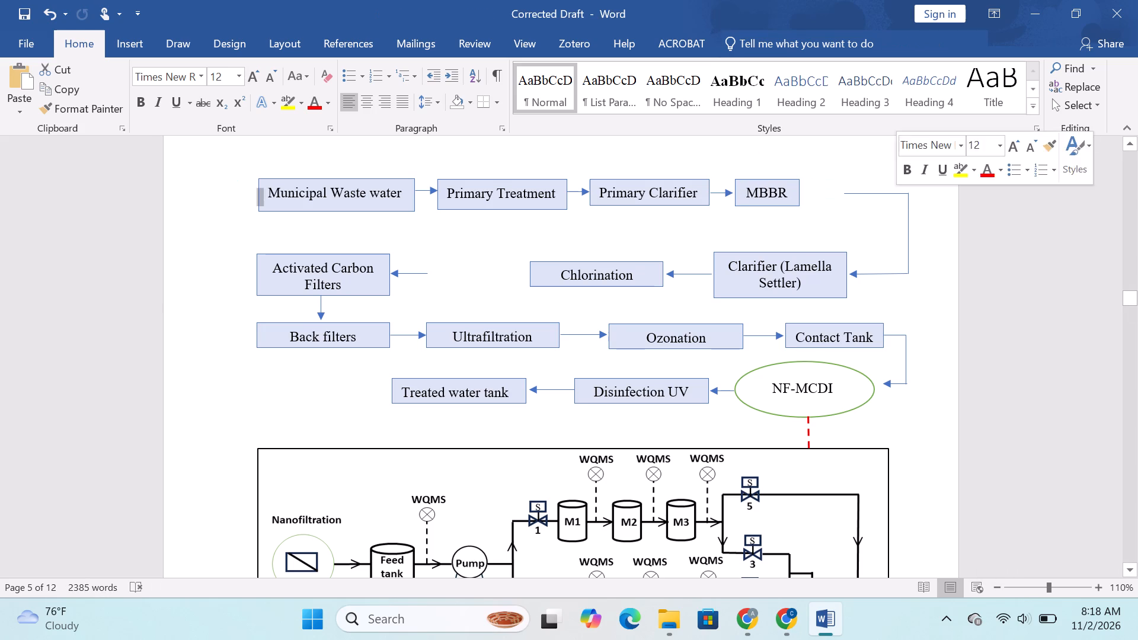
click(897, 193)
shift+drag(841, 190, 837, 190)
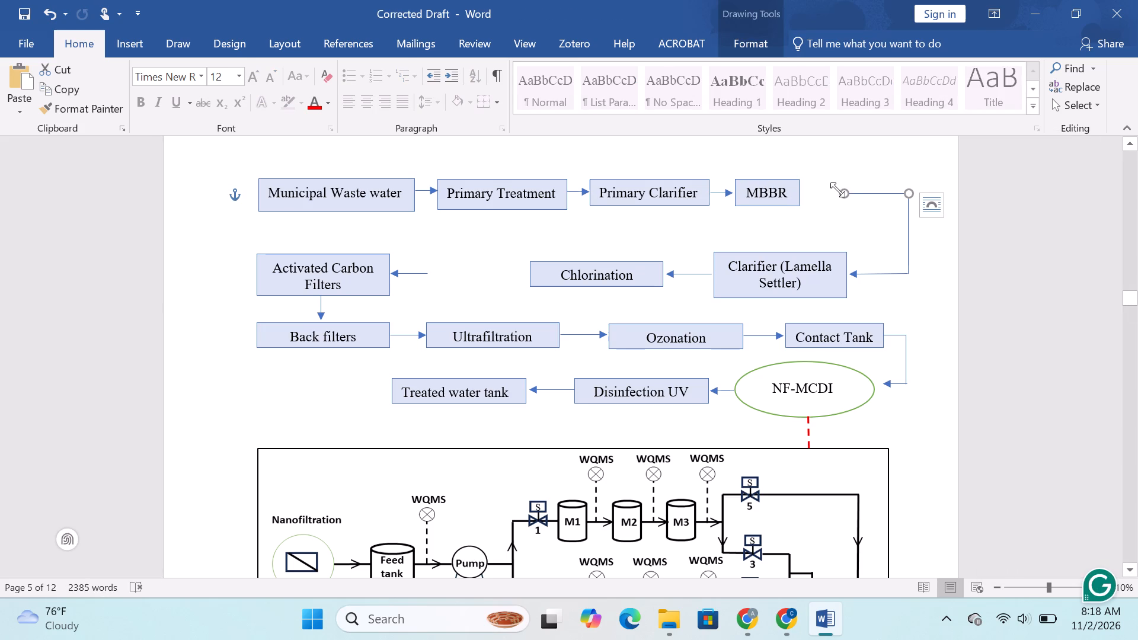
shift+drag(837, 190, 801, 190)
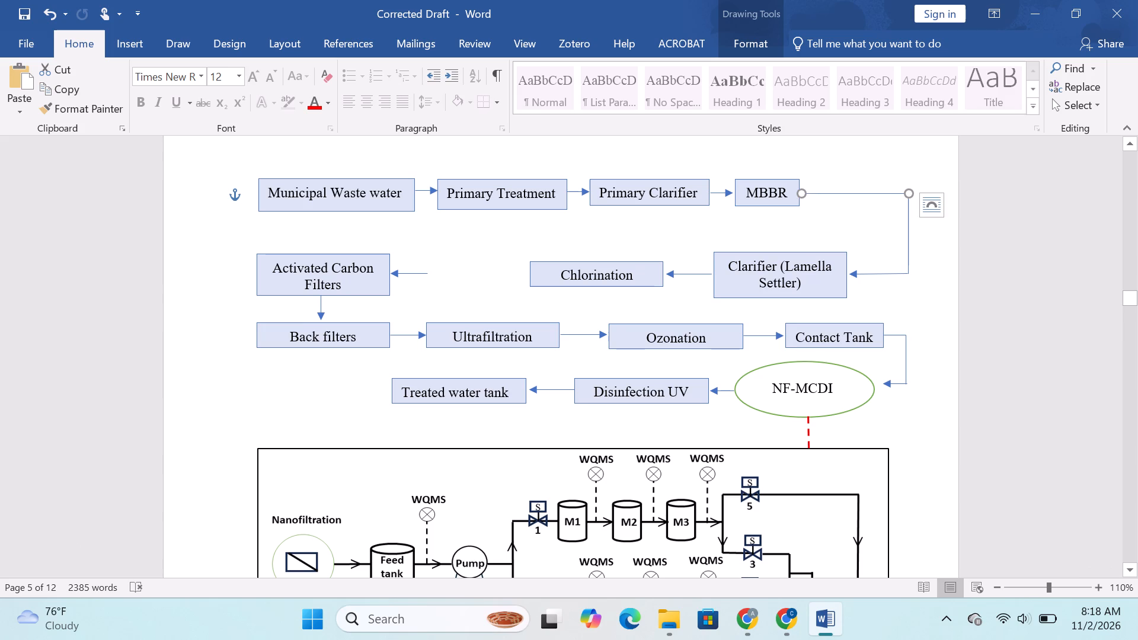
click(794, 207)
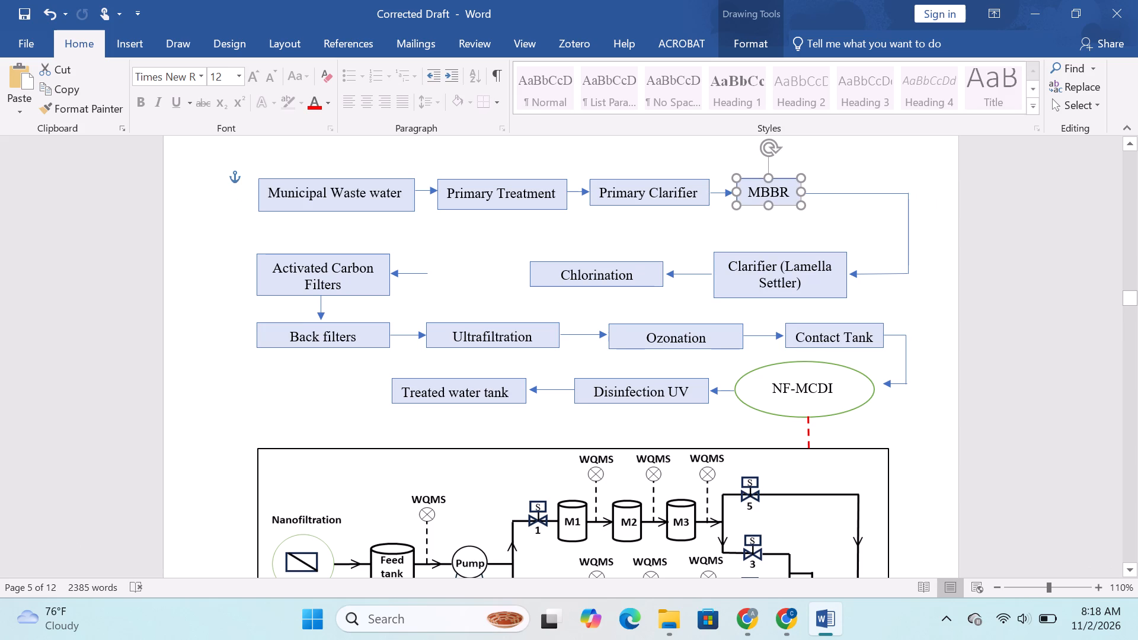
Delete all three segments of the bent connector between the MBBR and Clarifier (Lamella Settler) boxes.
click(909, 229)
key(Delete)
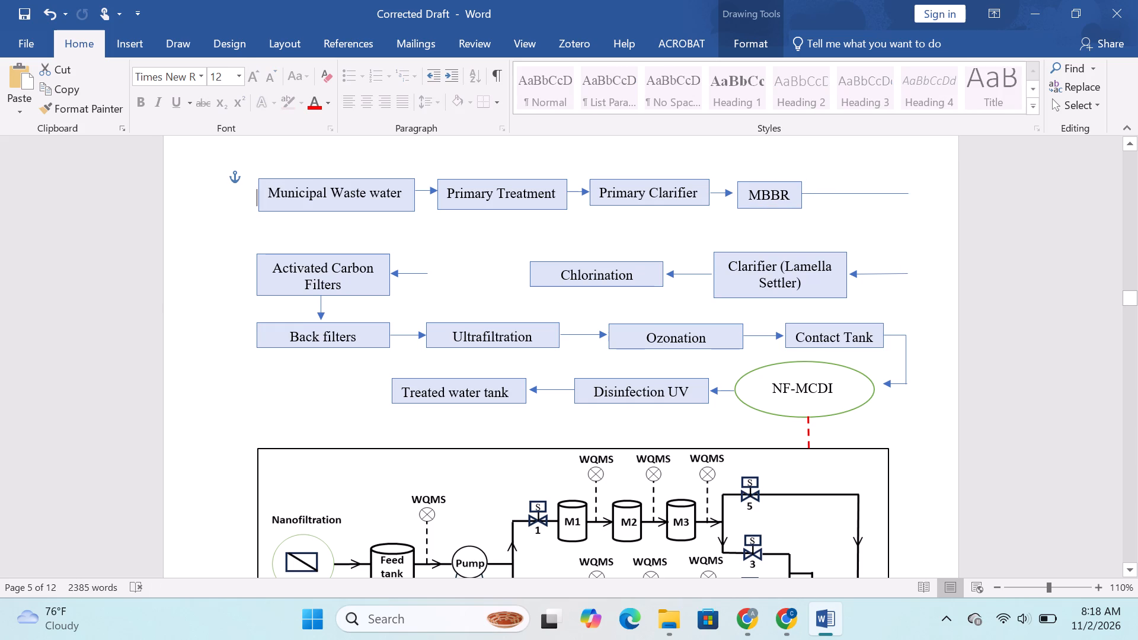
click(887, 274)
key(Delete)
click(900, 196)
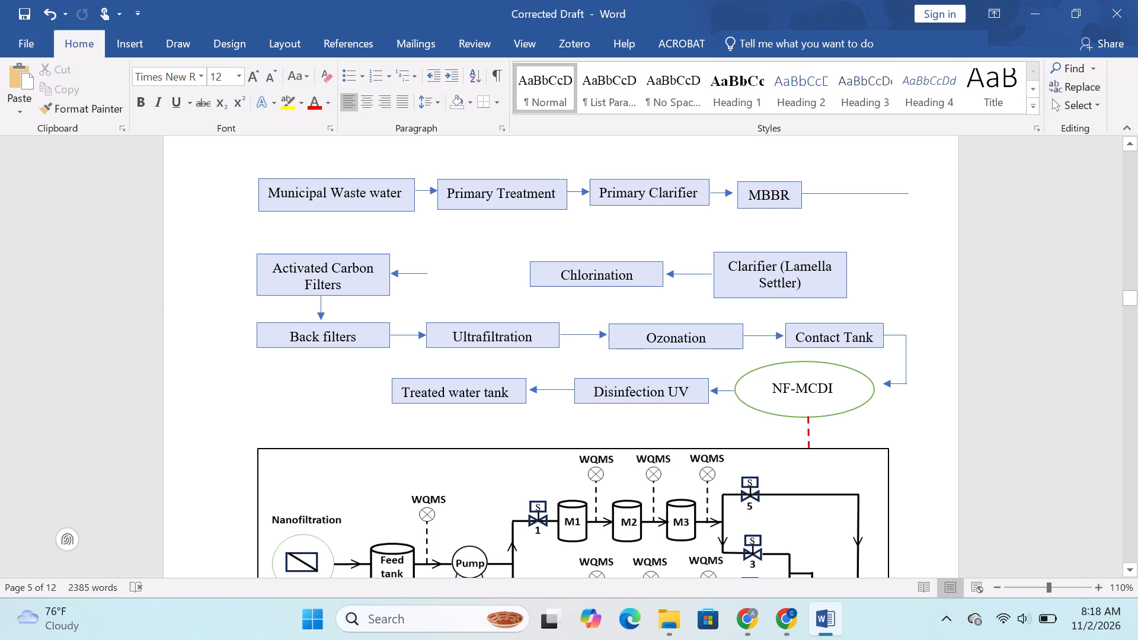
click(906, 193)
key(Delete)
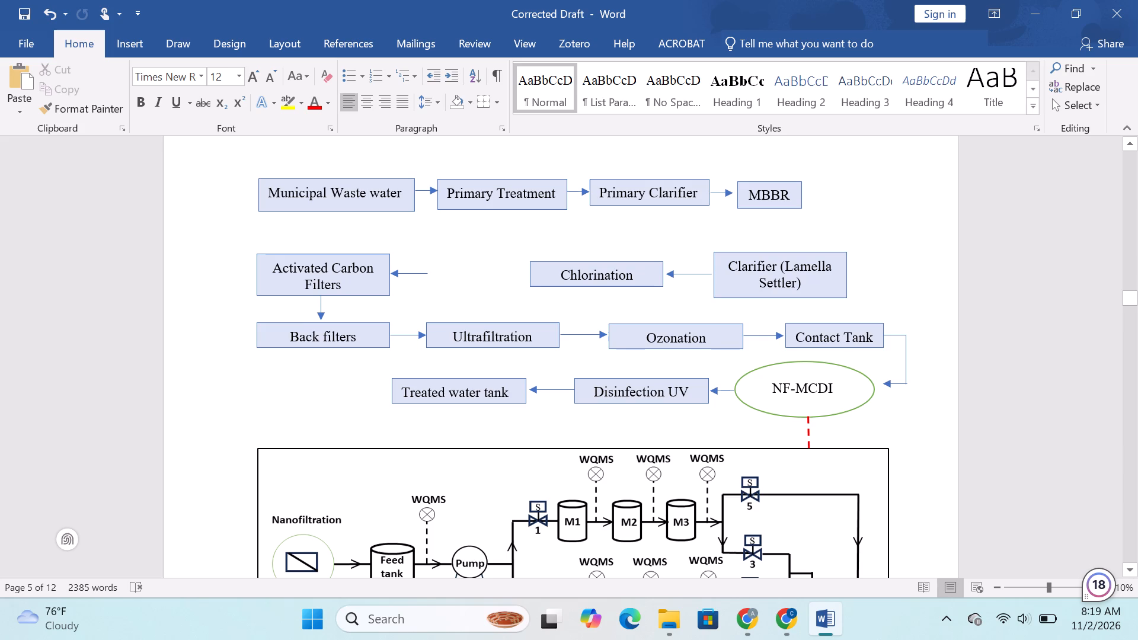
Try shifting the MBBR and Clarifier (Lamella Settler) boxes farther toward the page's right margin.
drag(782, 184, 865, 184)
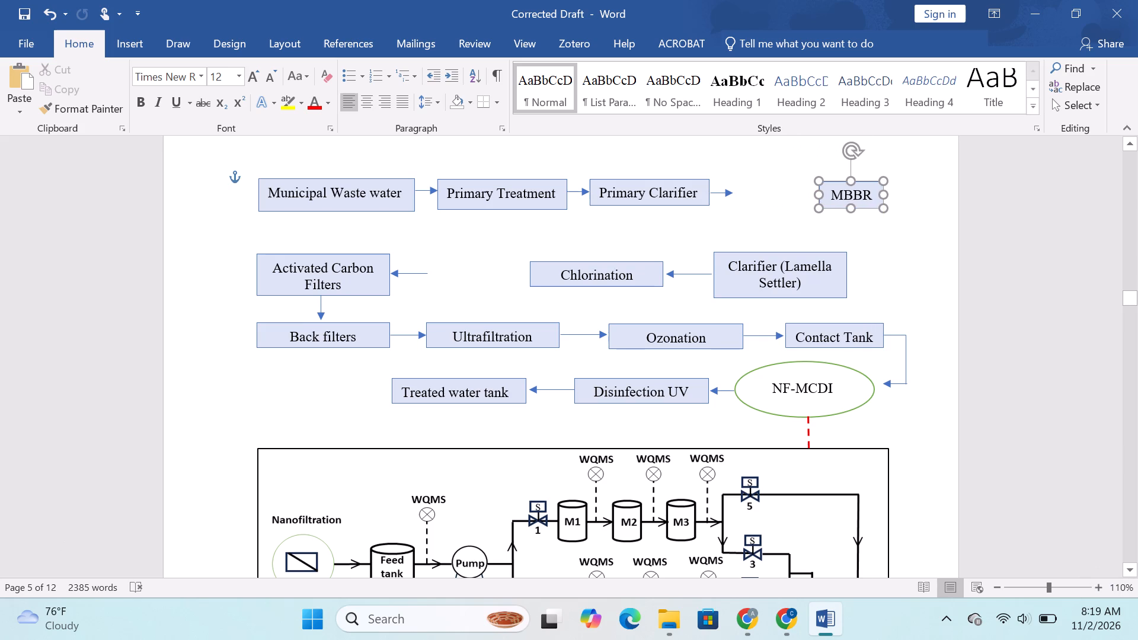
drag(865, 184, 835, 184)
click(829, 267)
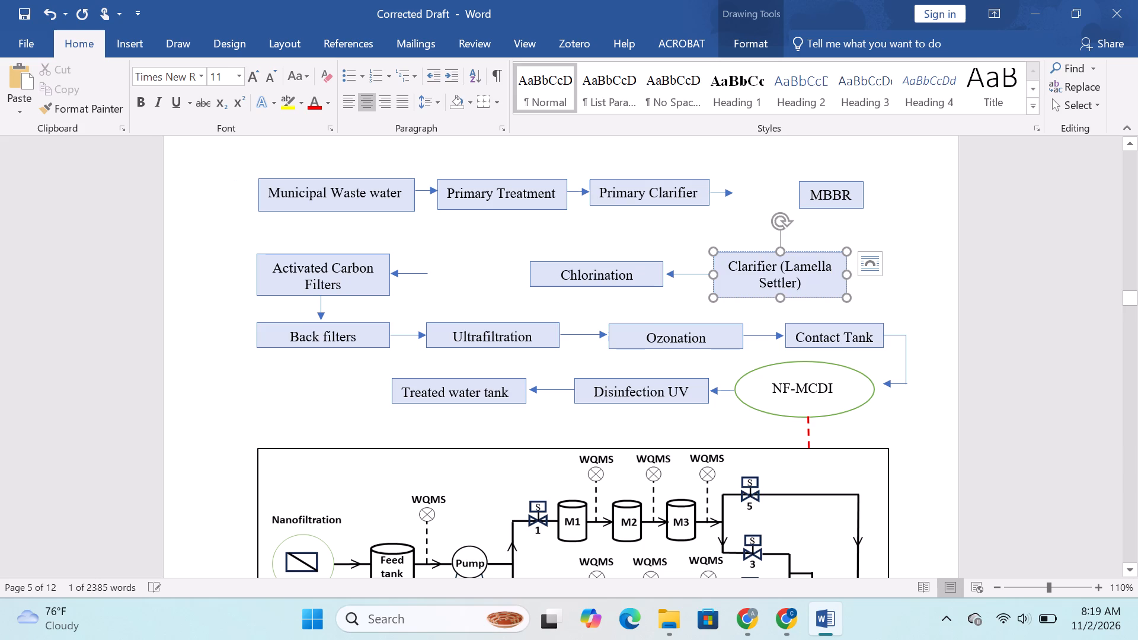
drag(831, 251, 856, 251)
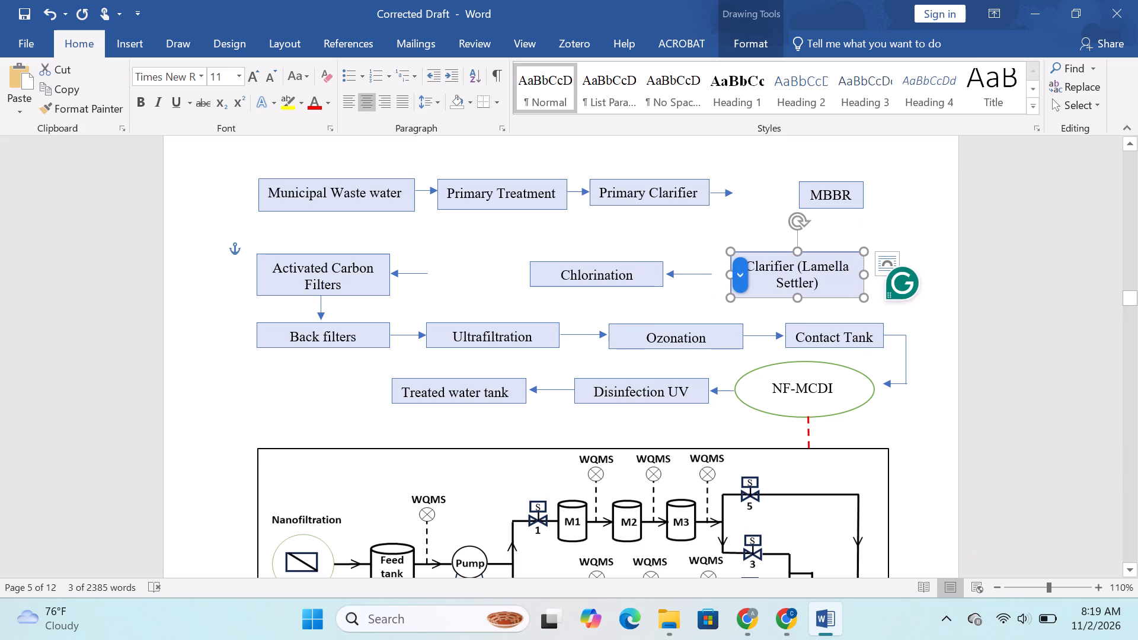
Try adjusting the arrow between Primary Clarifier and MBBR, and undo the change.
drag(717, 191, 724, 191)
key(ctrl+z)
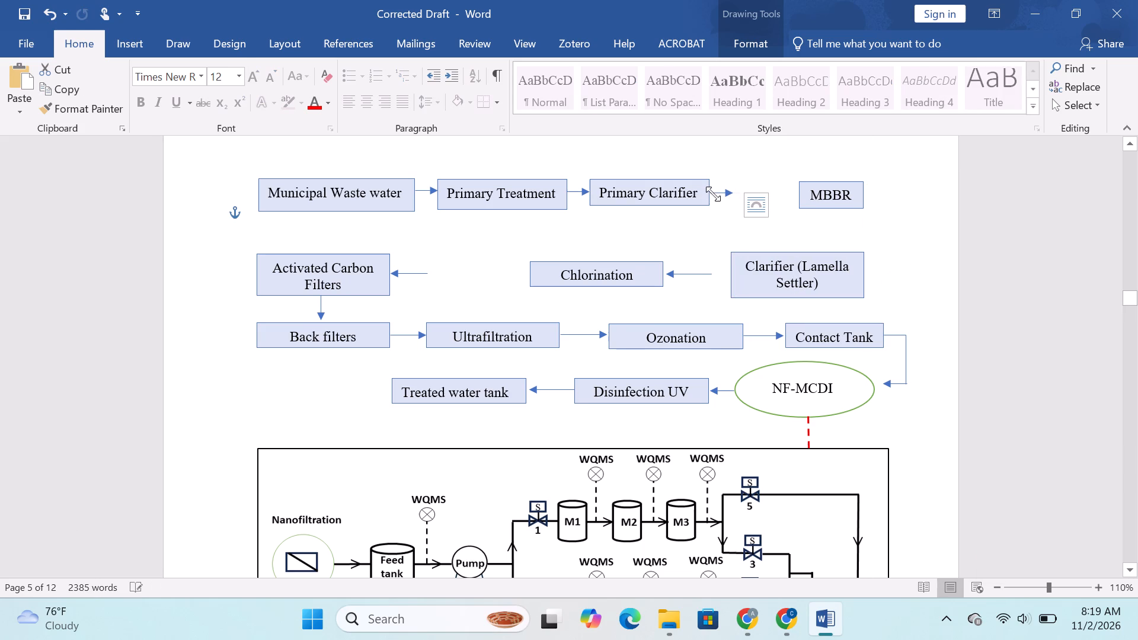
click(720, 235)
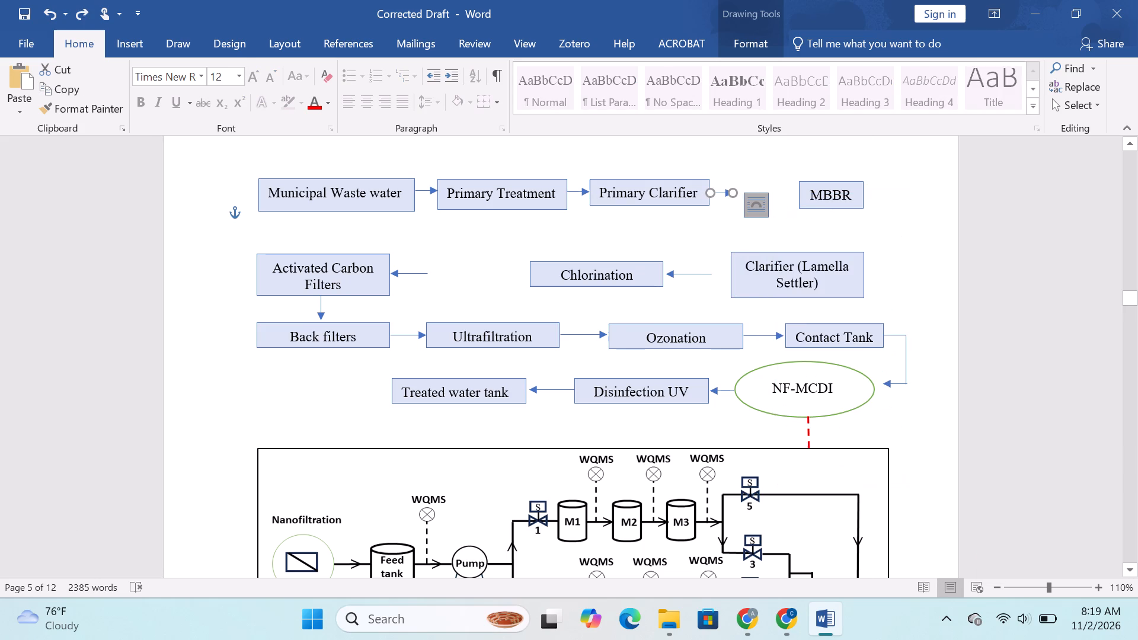
Return the MBBR box to the Primary Clarifier arrowhead and the Clarifier (Lamella Settler) box to the tail of the Chlorination arrow.
drag(812, 183, 755, 184)
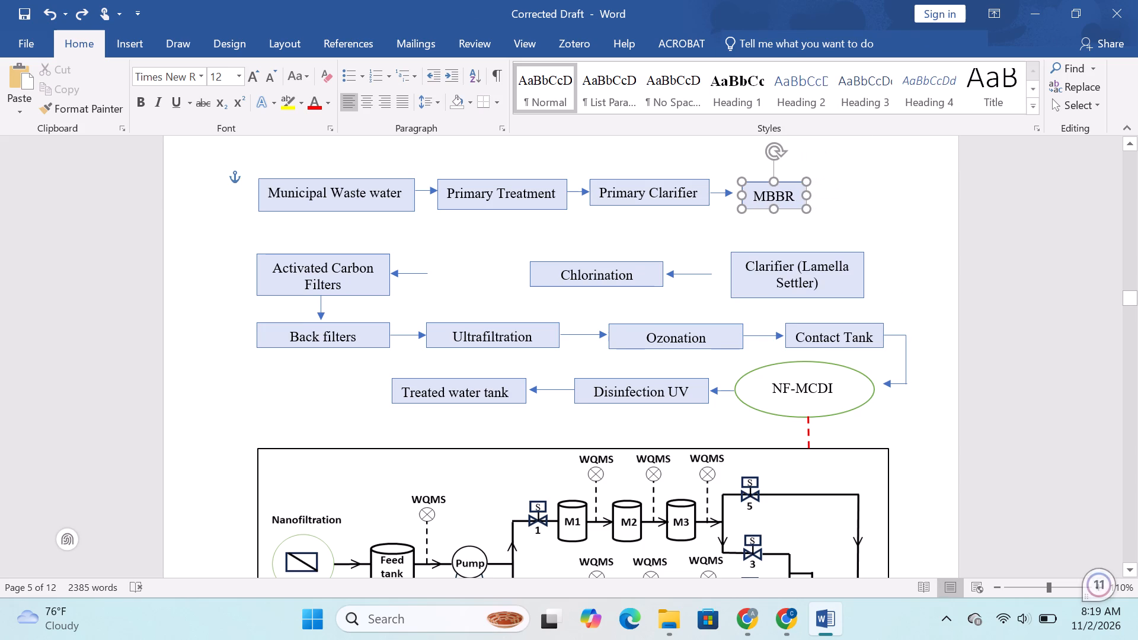
drag(755, 184, 752, 181)
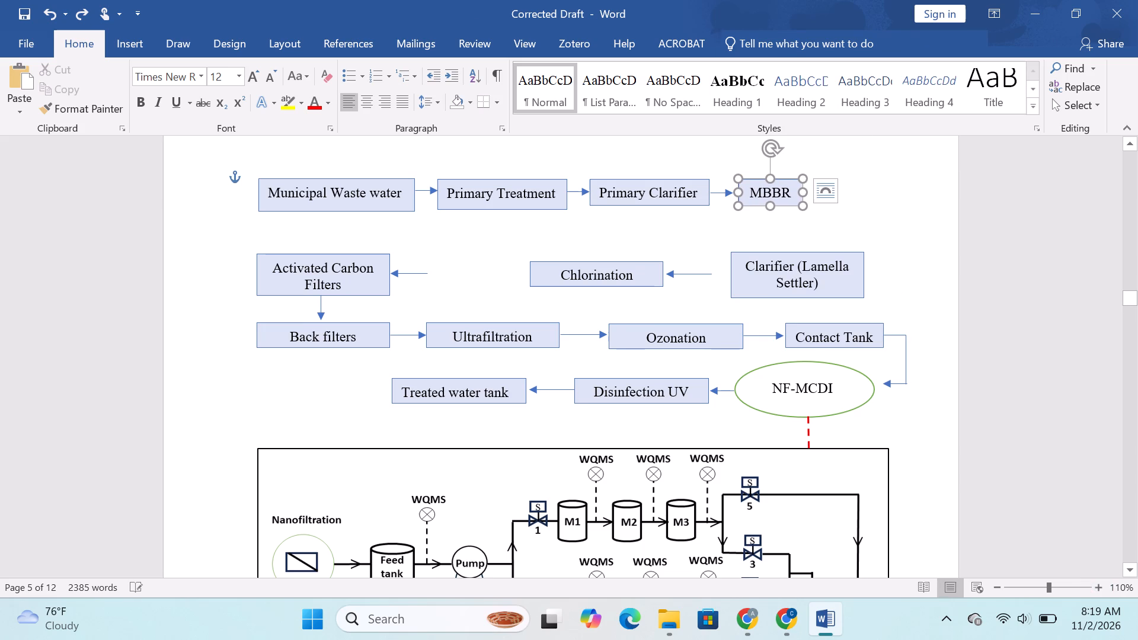
drag(837, 256, 842, 256)
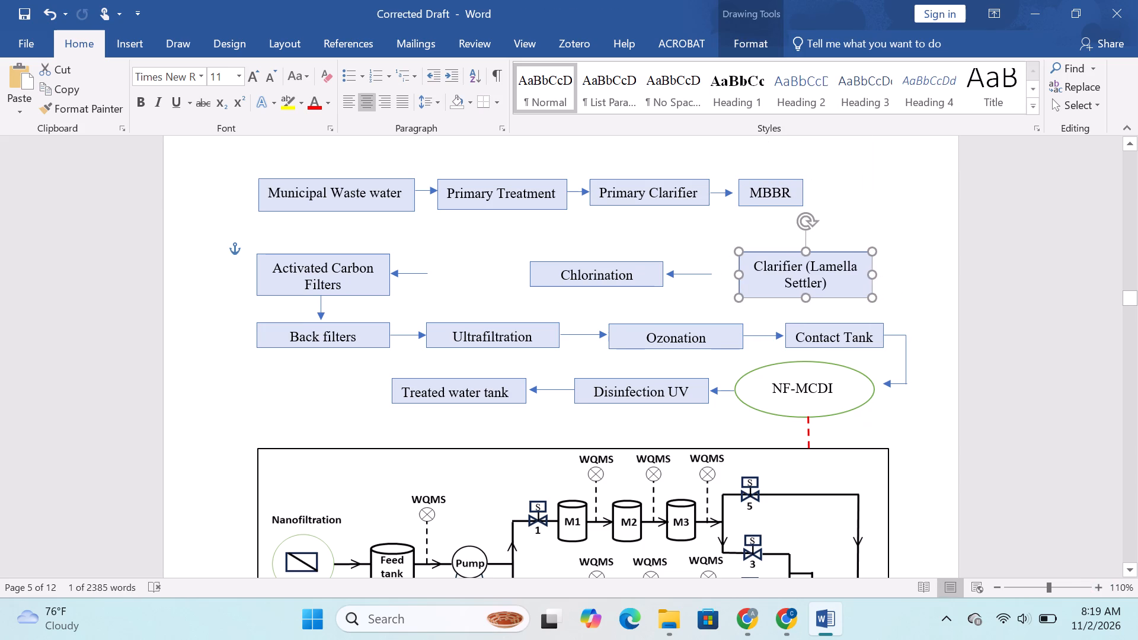
drag(842, 256, 810, 256)
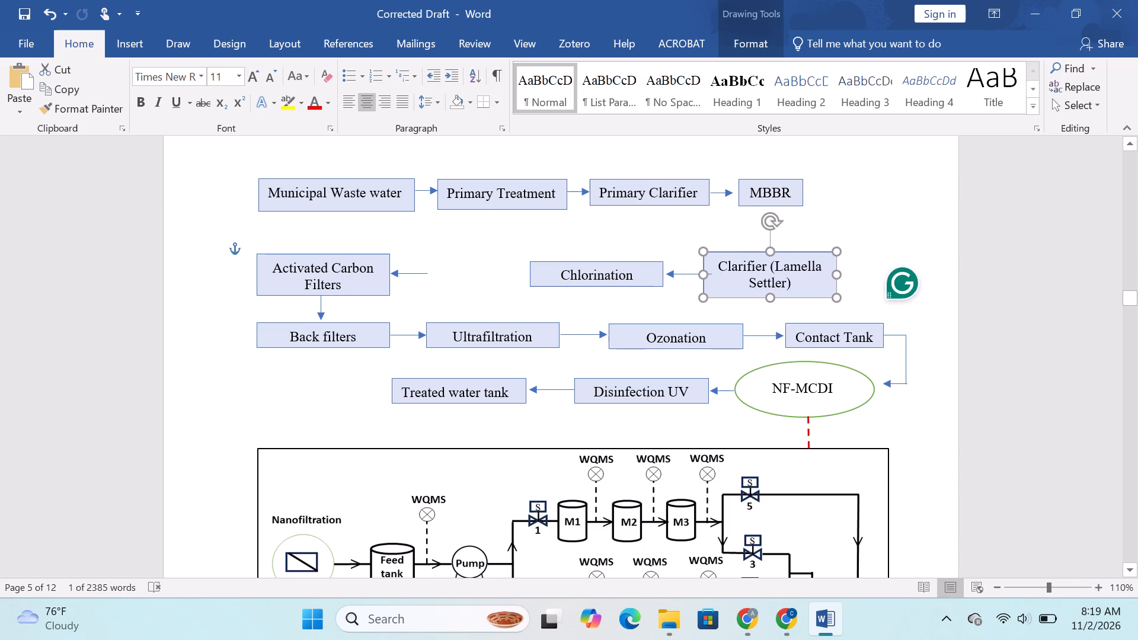
drag(810, 256, 820, 256)
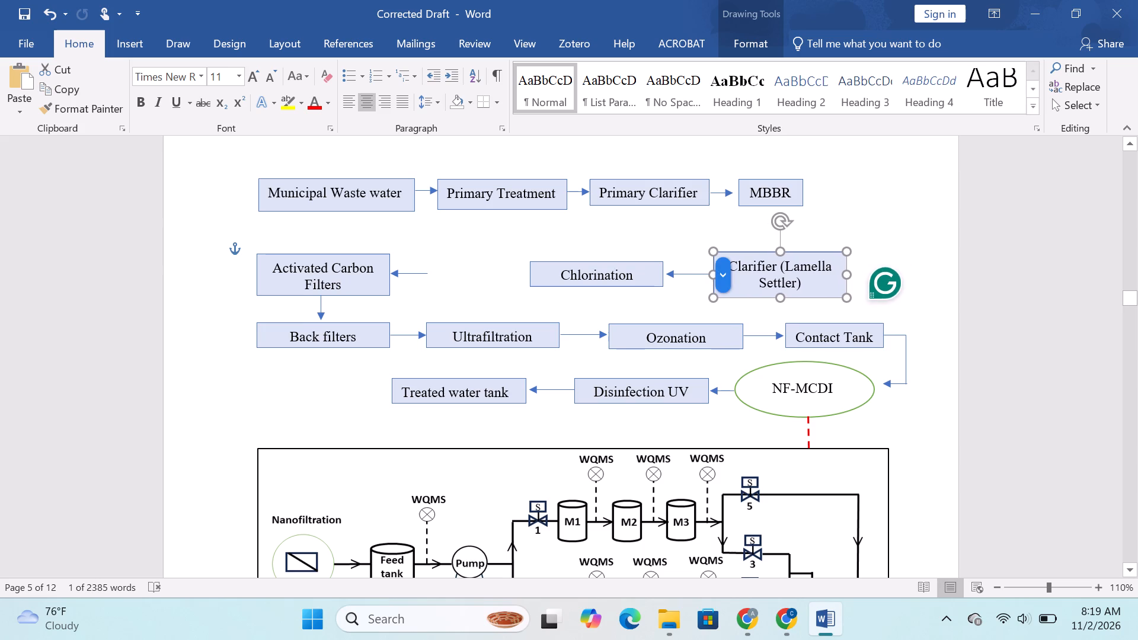
Draw a horizontal straight line about 0.48" long outward from the right edge of the MBBR box.
click(117, 49)
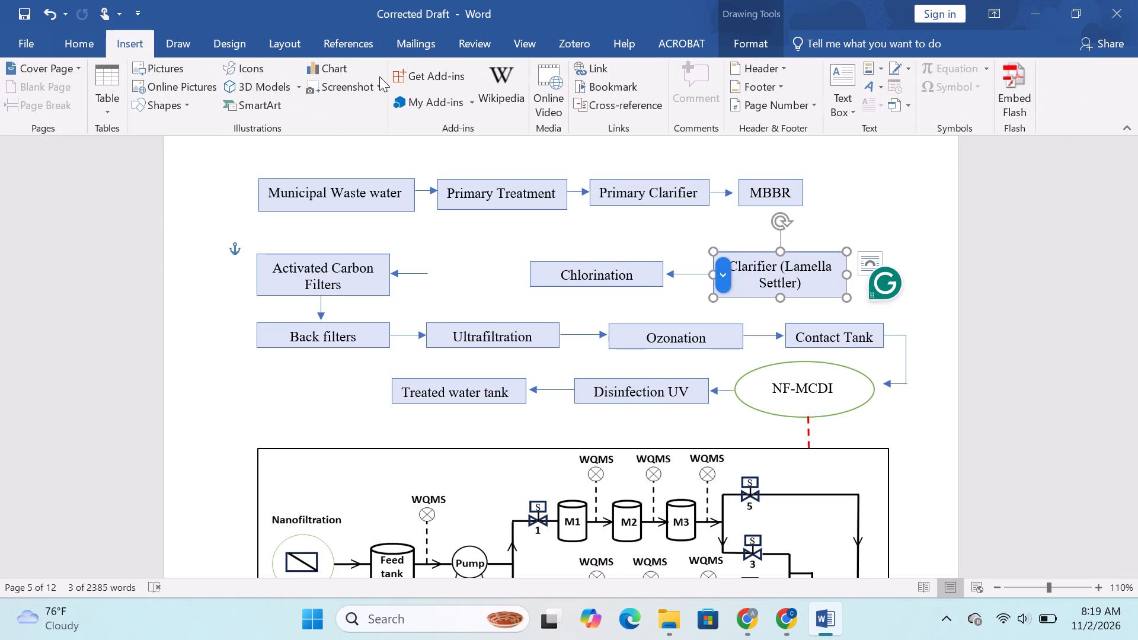
click(146, 111)
click(165, 148)
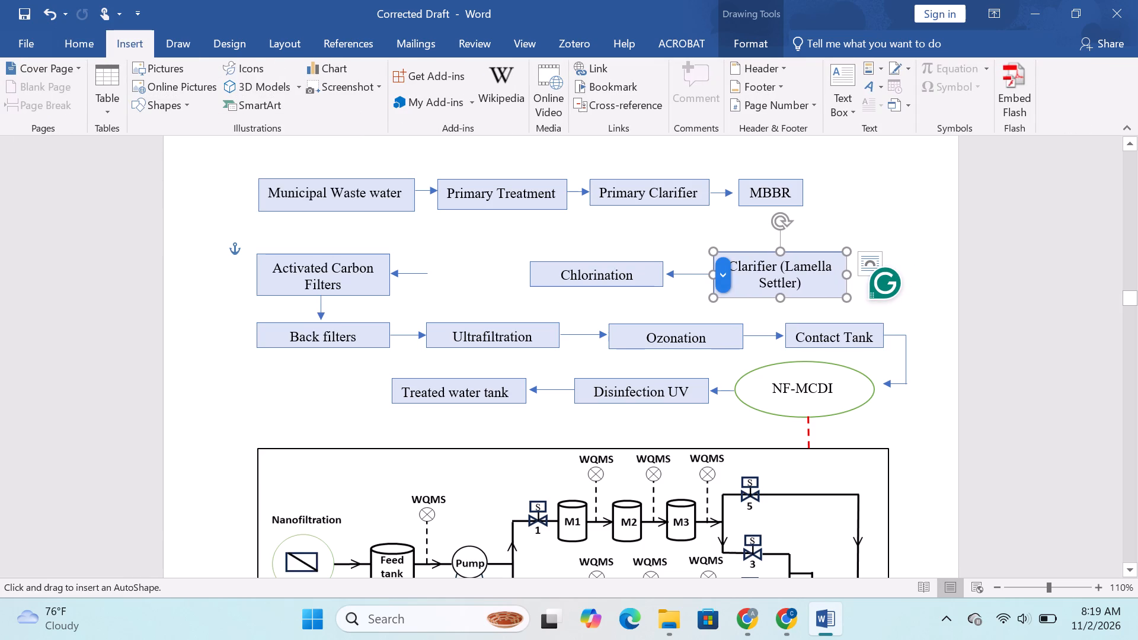
shift+drag(804, 192, 849, 194)
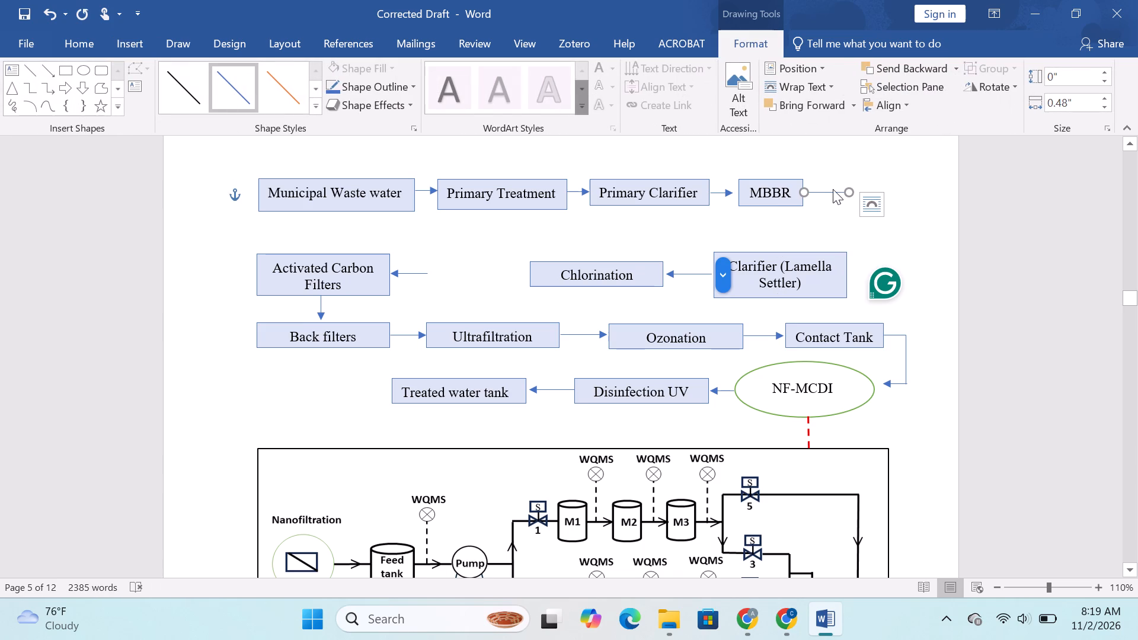
click(833, 189)
click(998, 264)
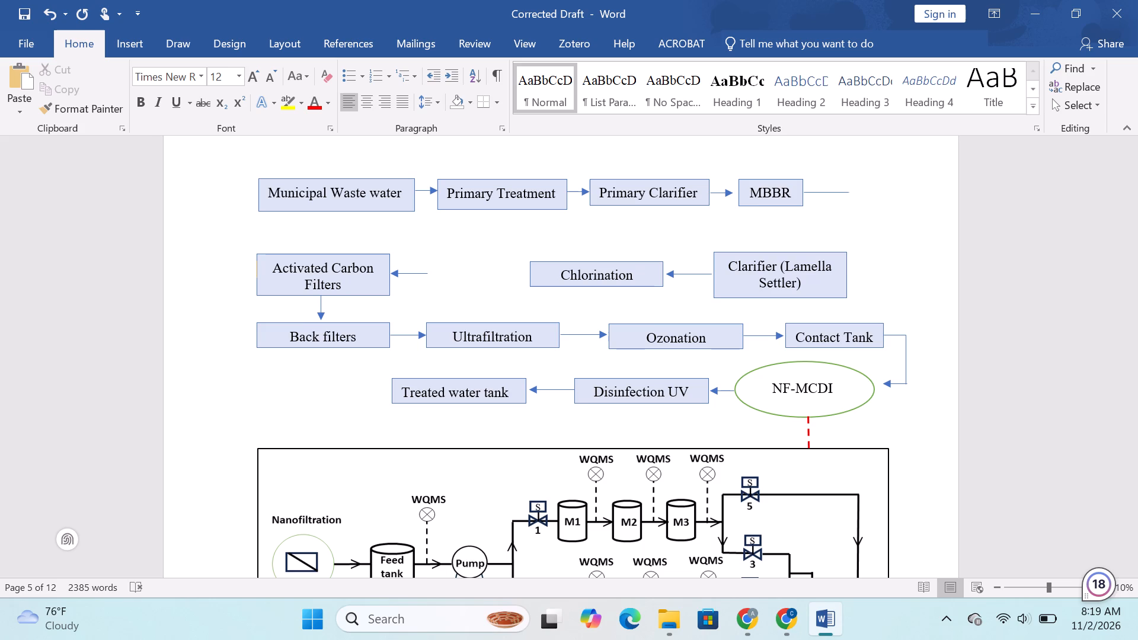
Replace the hyphen in "pretreatment-based" with a space in the Aim paragraph of section B.
scroll(937, 264, up, 13)
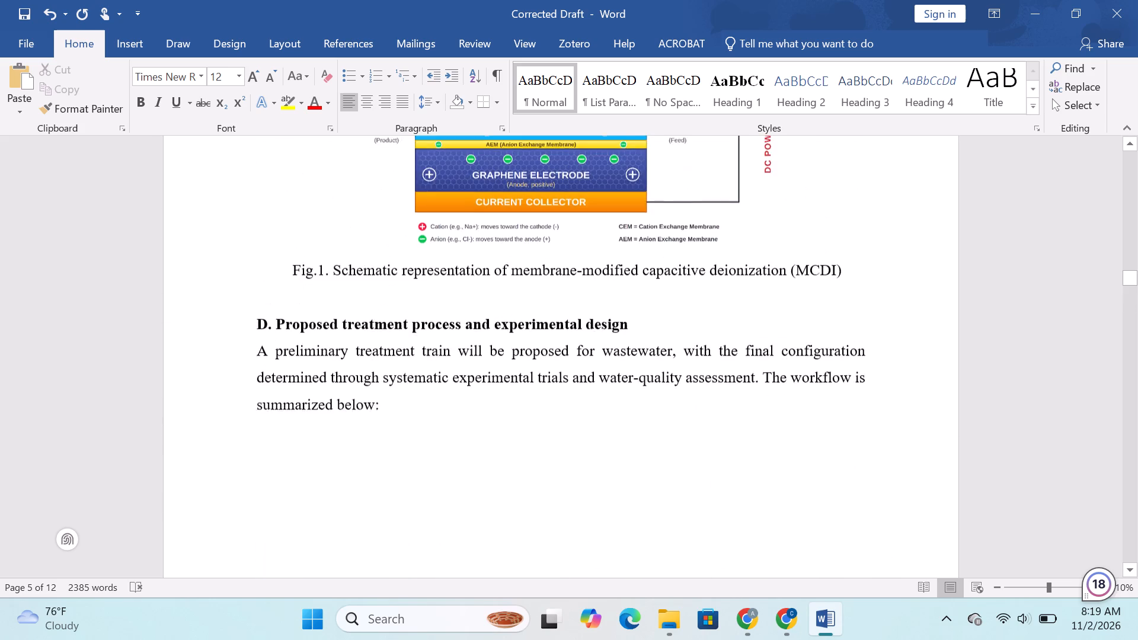
scroll(935, 264, up, 11)
scroll(935, 264, up, 17)
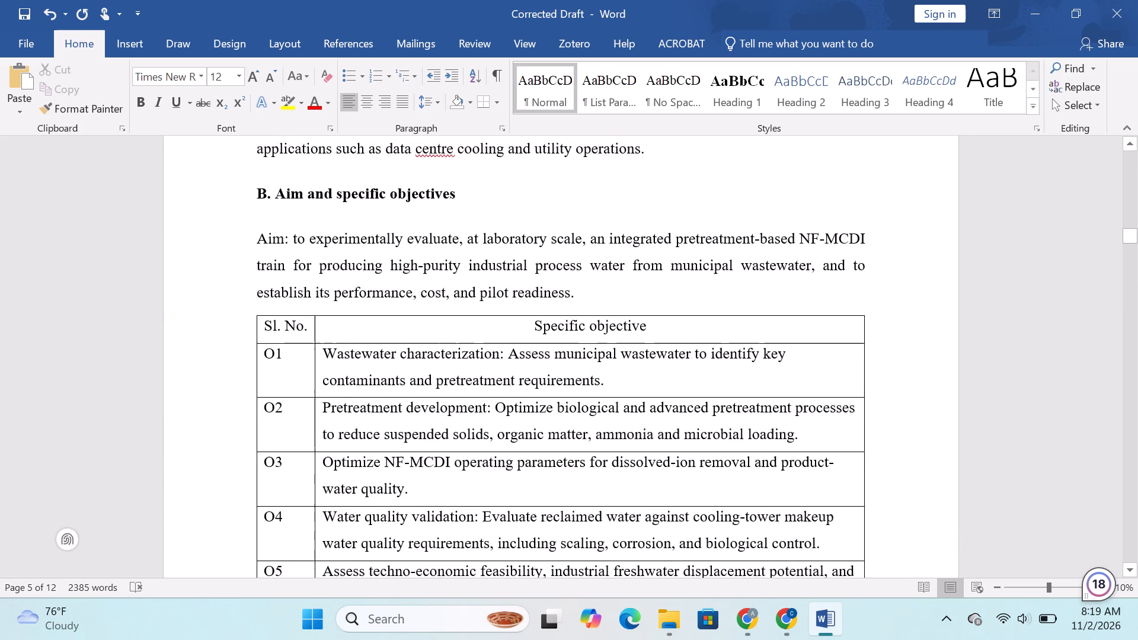
scroll(935, 264, up, 3)
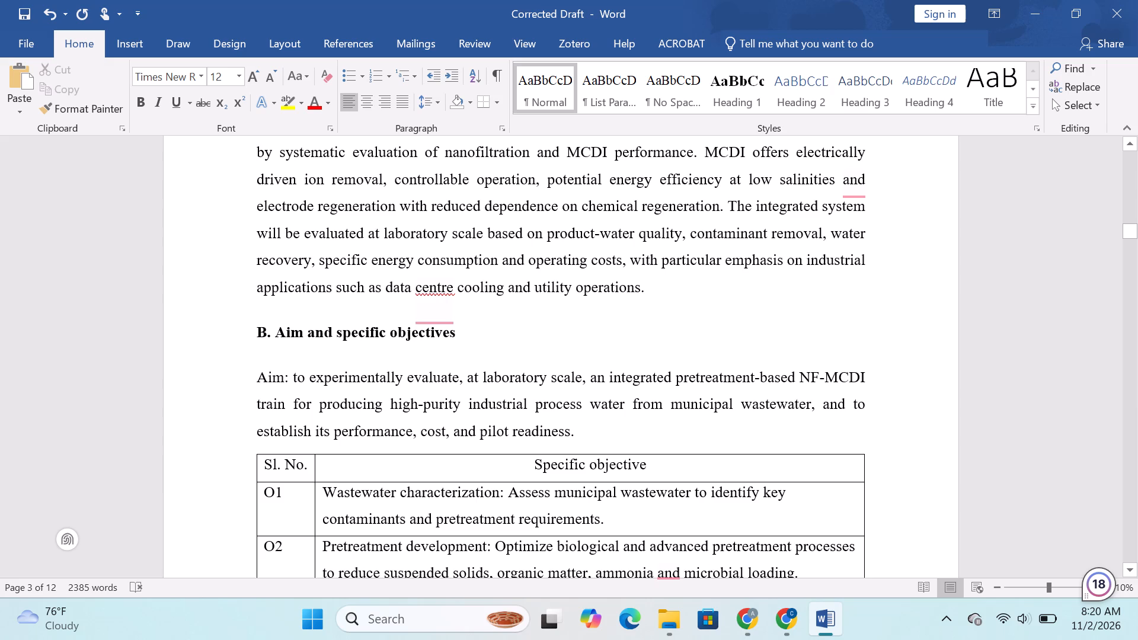
click(760, 375)
key(Delete)
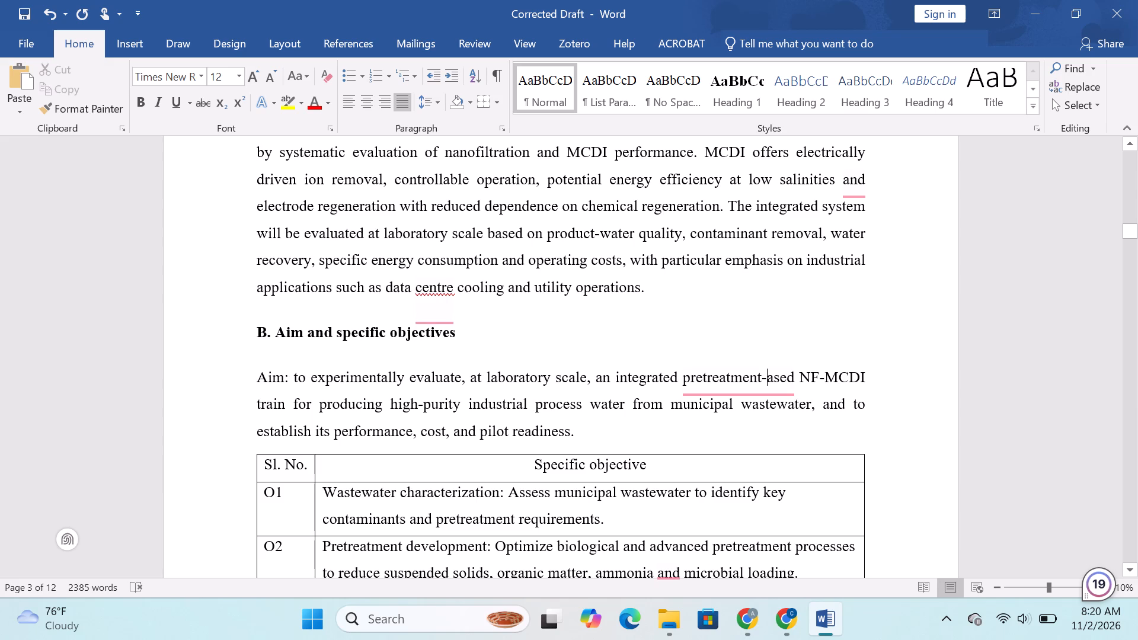
key(ctrl+z)
key(BackSpace)
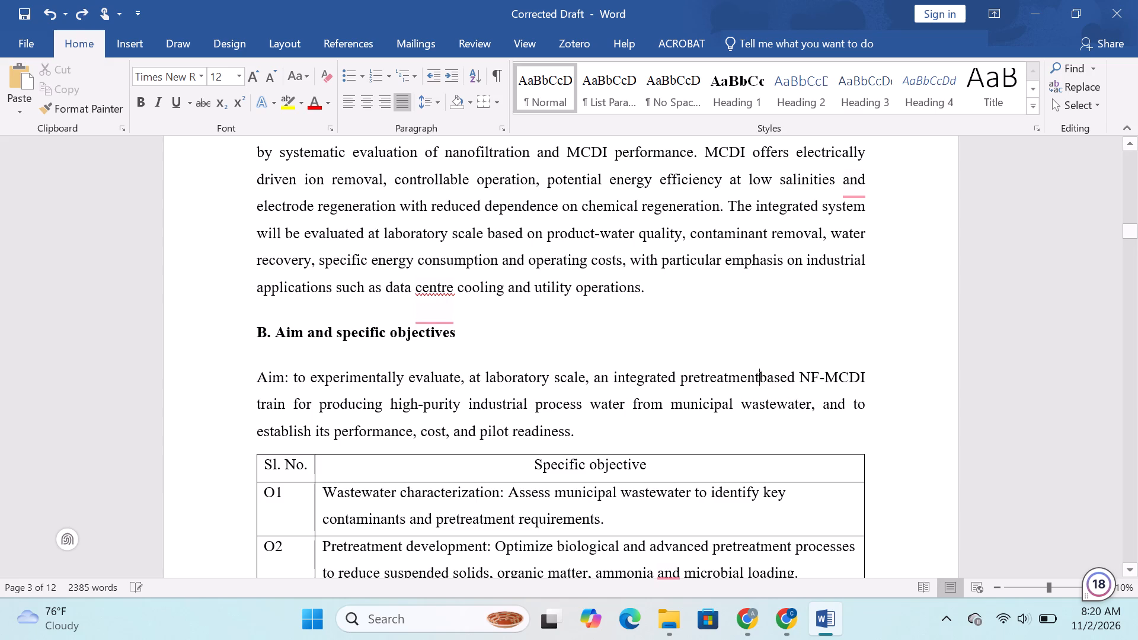
key(space)
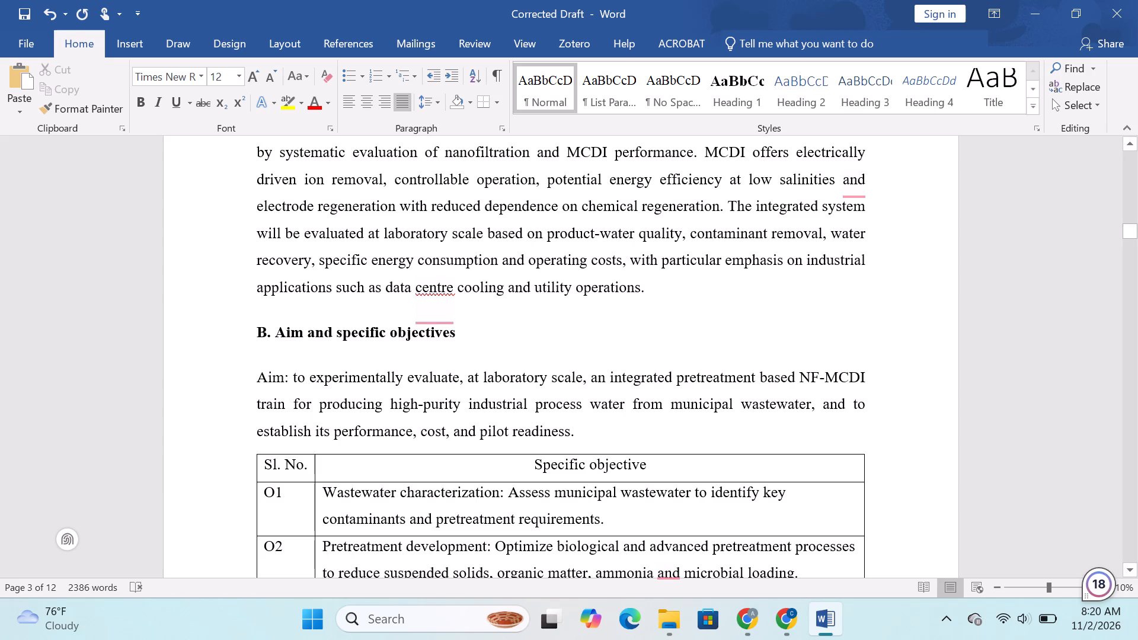
Review section A.2, Problem Statement and Research Gap, including the numbered challenges and the start of the Proposed Research paragraph.
scroll(622, 408, down, 2)
scroll(622, 409, up, 13)
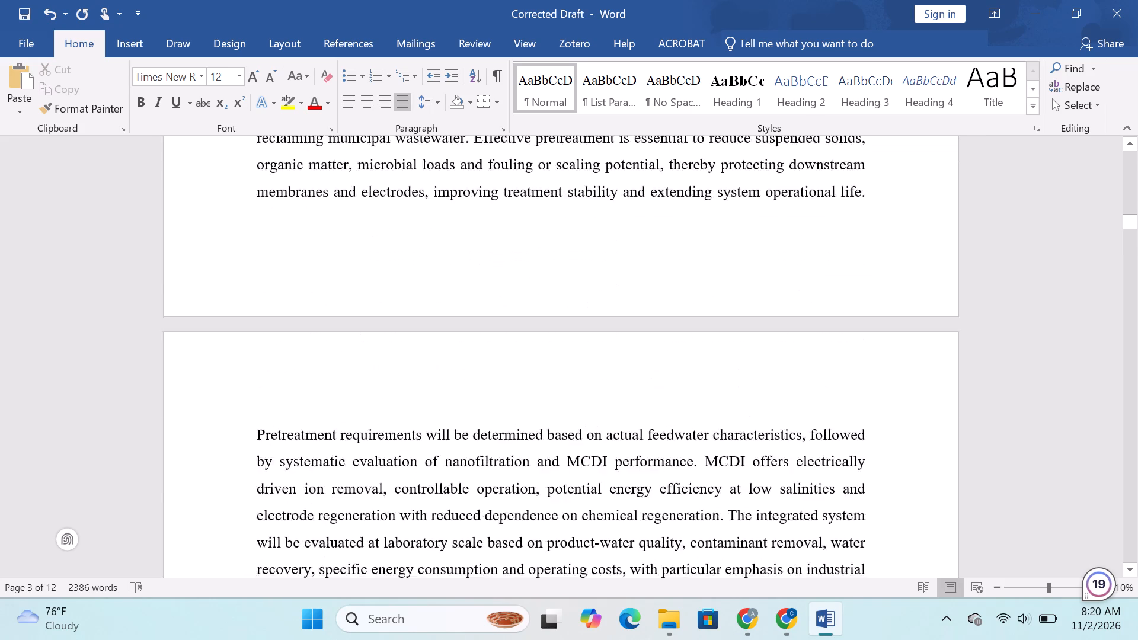
scroll(622, 409, up, 14)
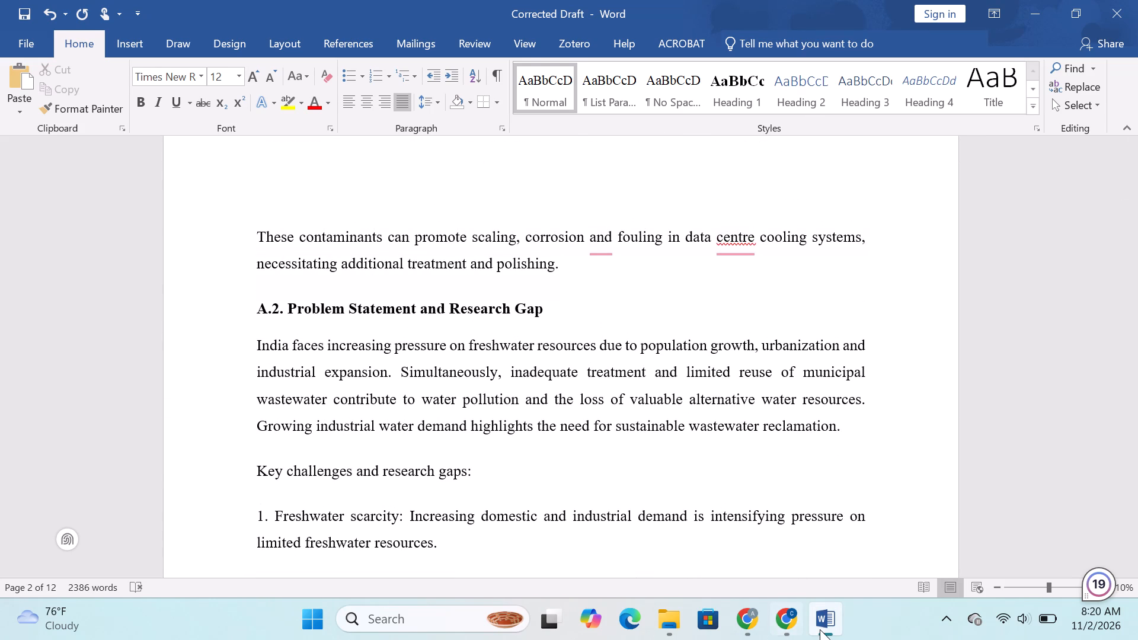
scroll(513, 278, down, 2)
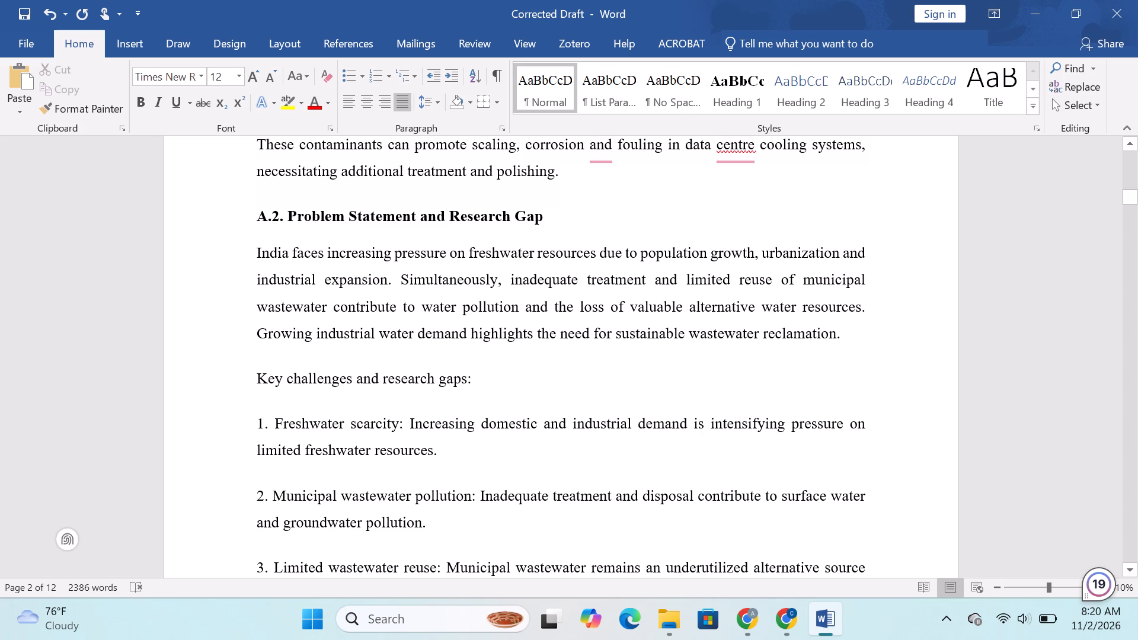
scroll(514, 283, down, 2)
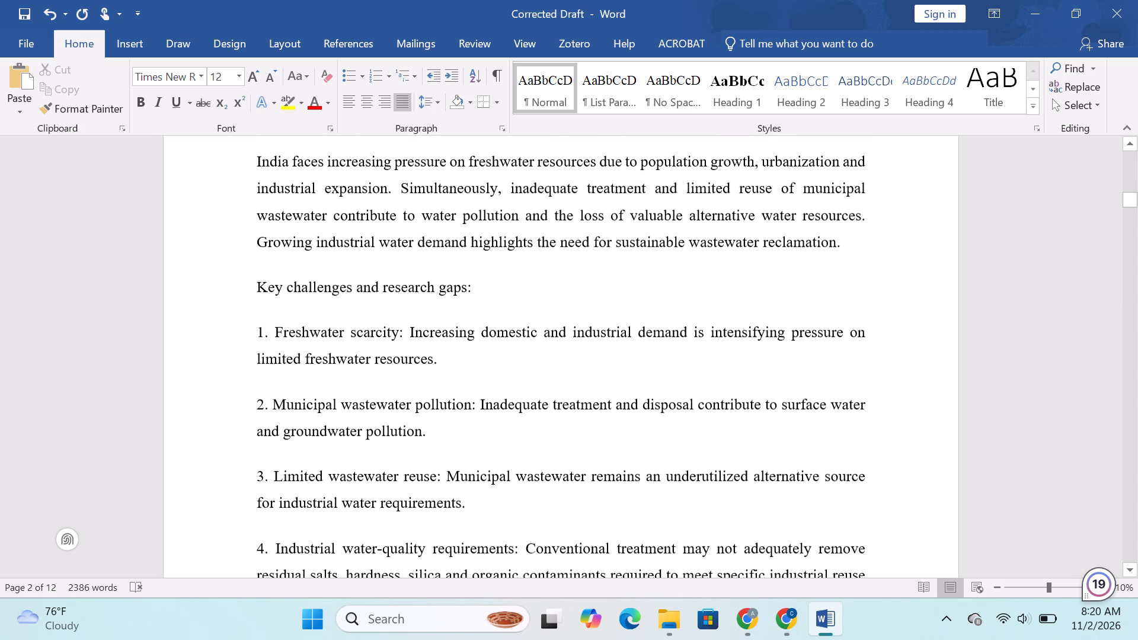
scroll(514, 283, down, 2)
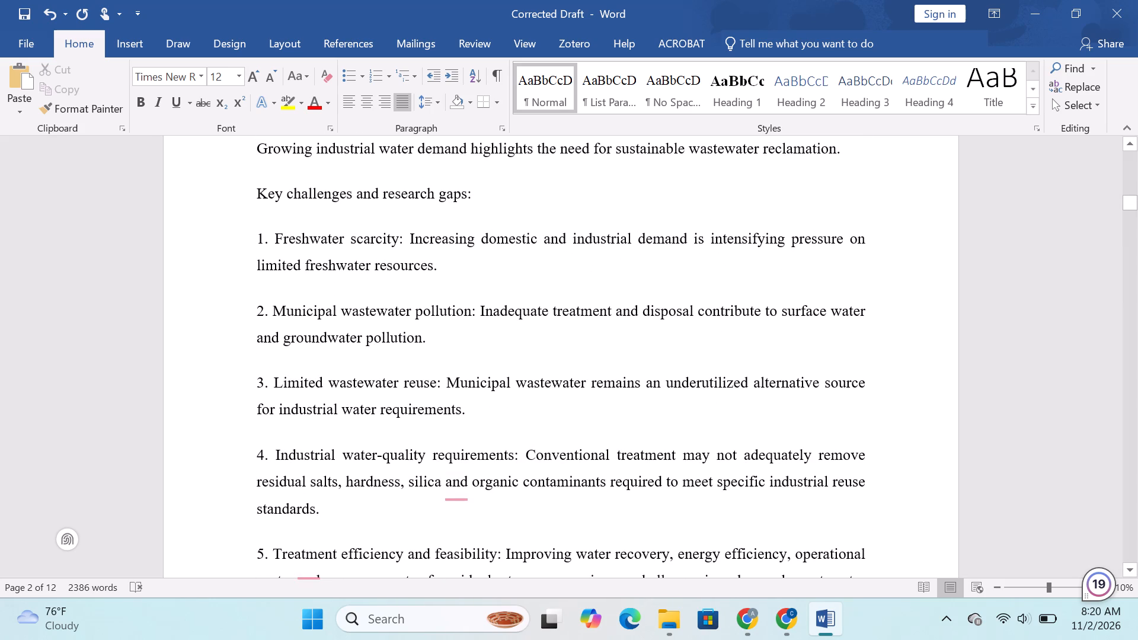
scroll(514, 283, down, 1)
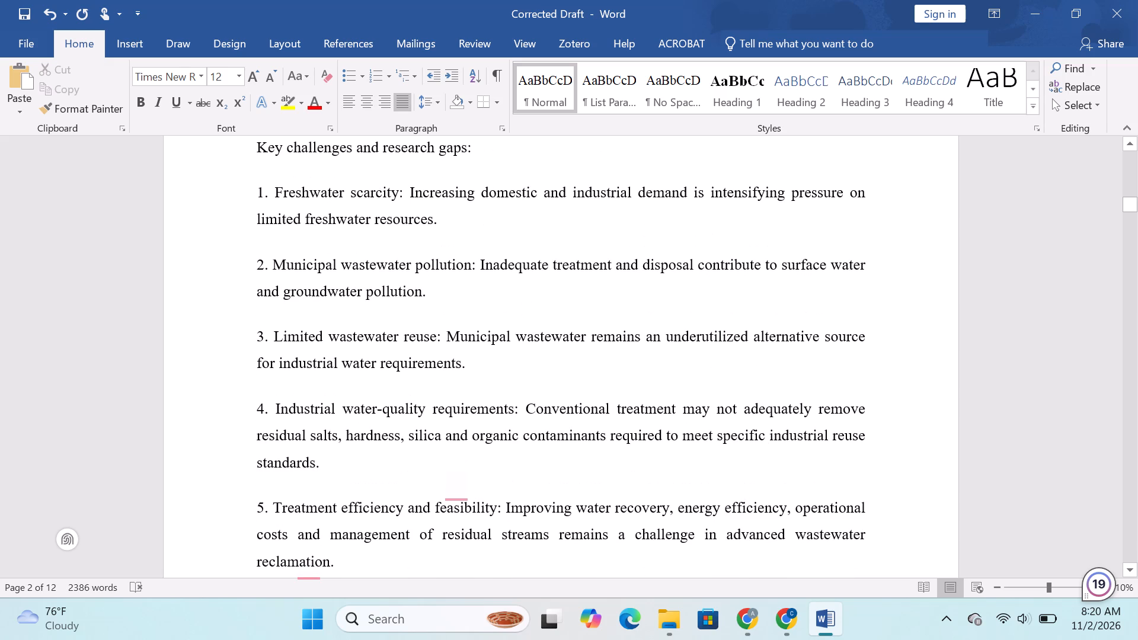
scroll(514, 284, down, 1)
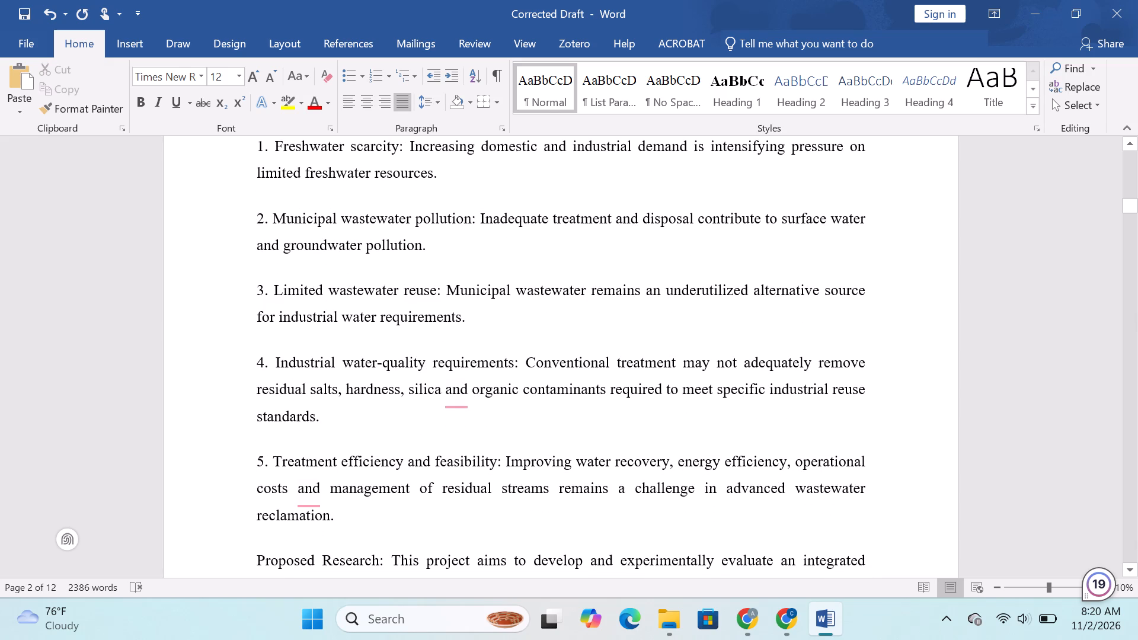
scroll(540, 287, down, 1)
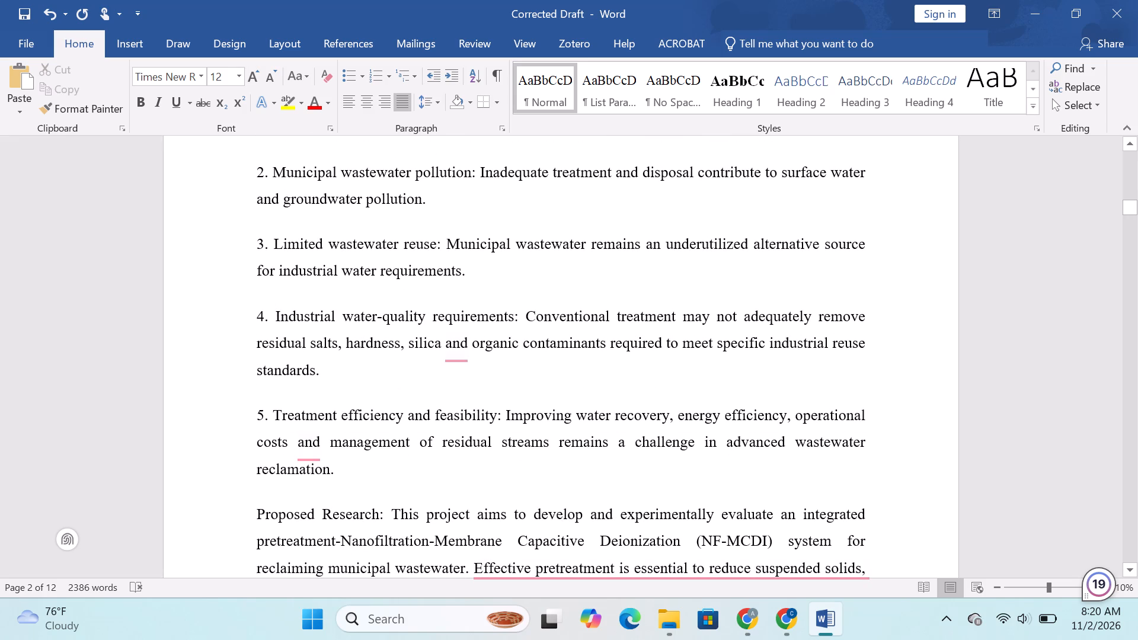
Read the remainder of the Proposed Research paragraph up to section B, and recheck the opening paragraphs of section A.1, Background and Rationale.
scroll(540, 287, down, 1)
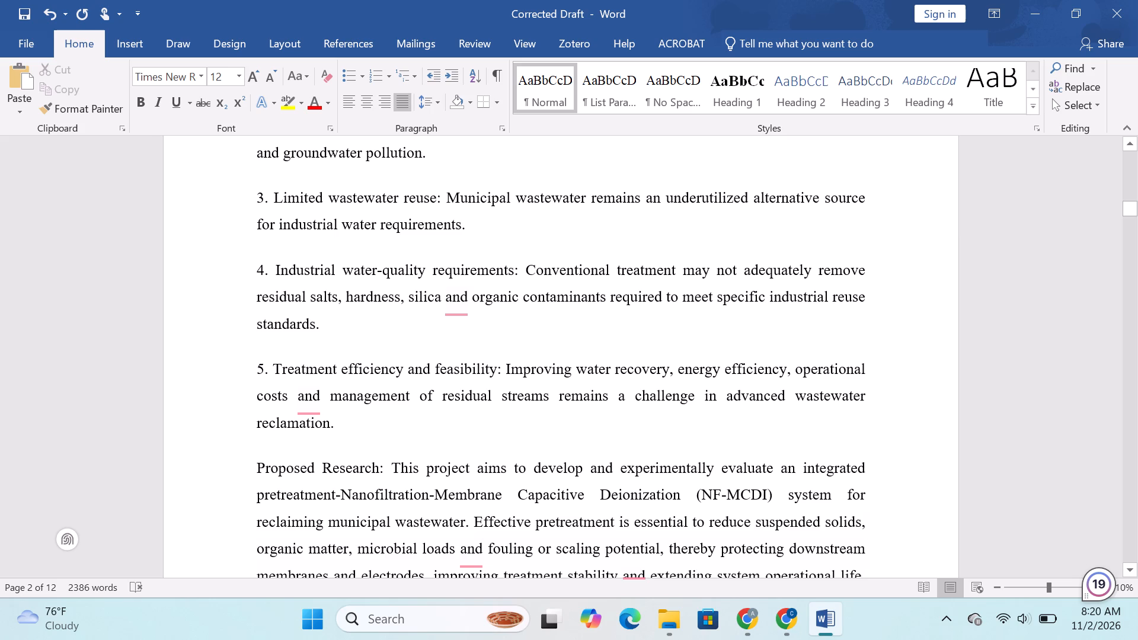
scroll(540, 287, down, 1)
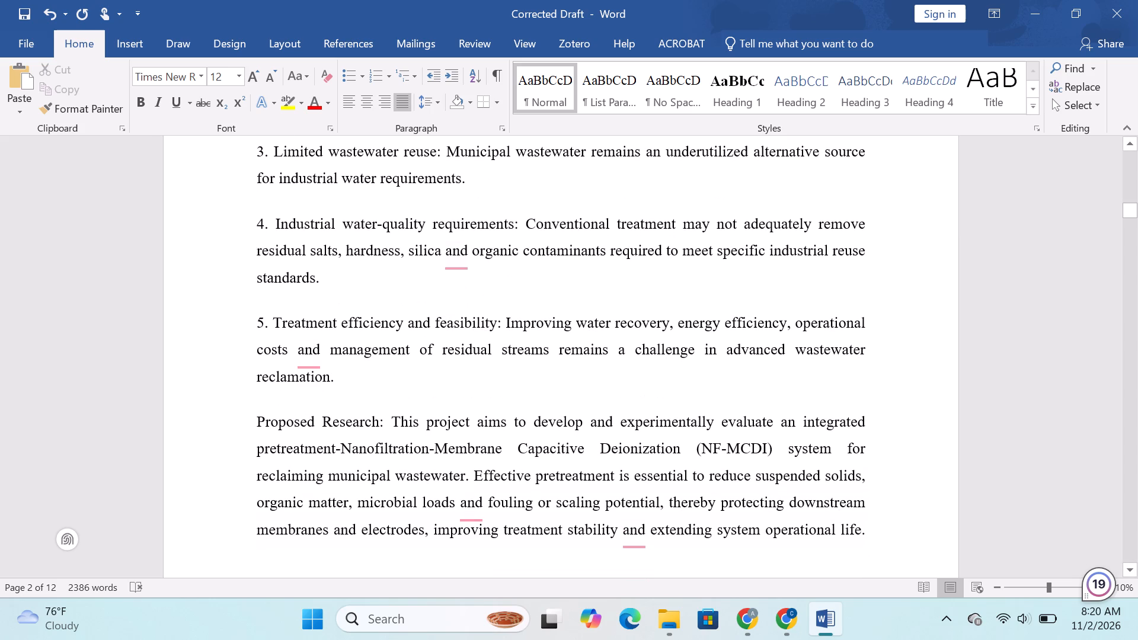
scroll(540, 287, down, 3)
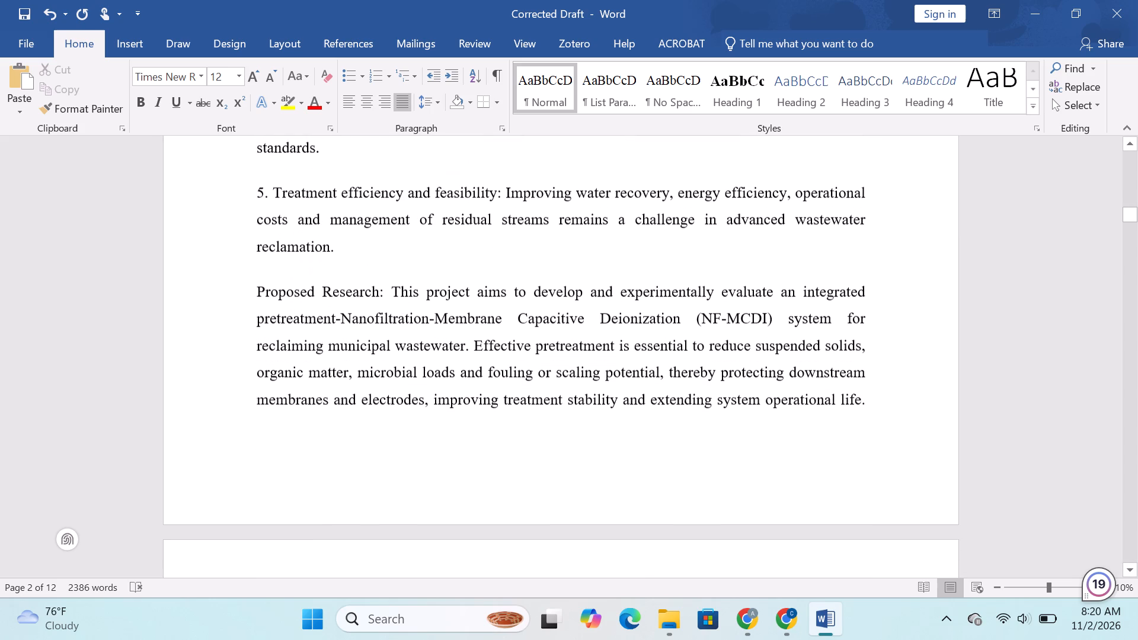
scroll(540, 296, down, 2)
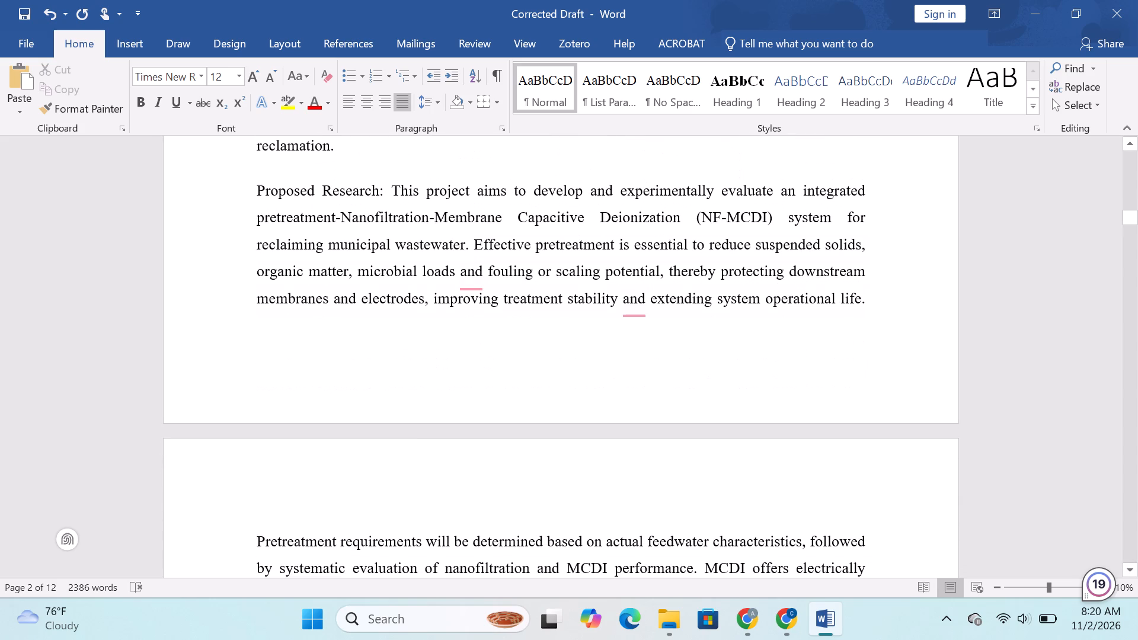
scroll(540, 296, down, 5)
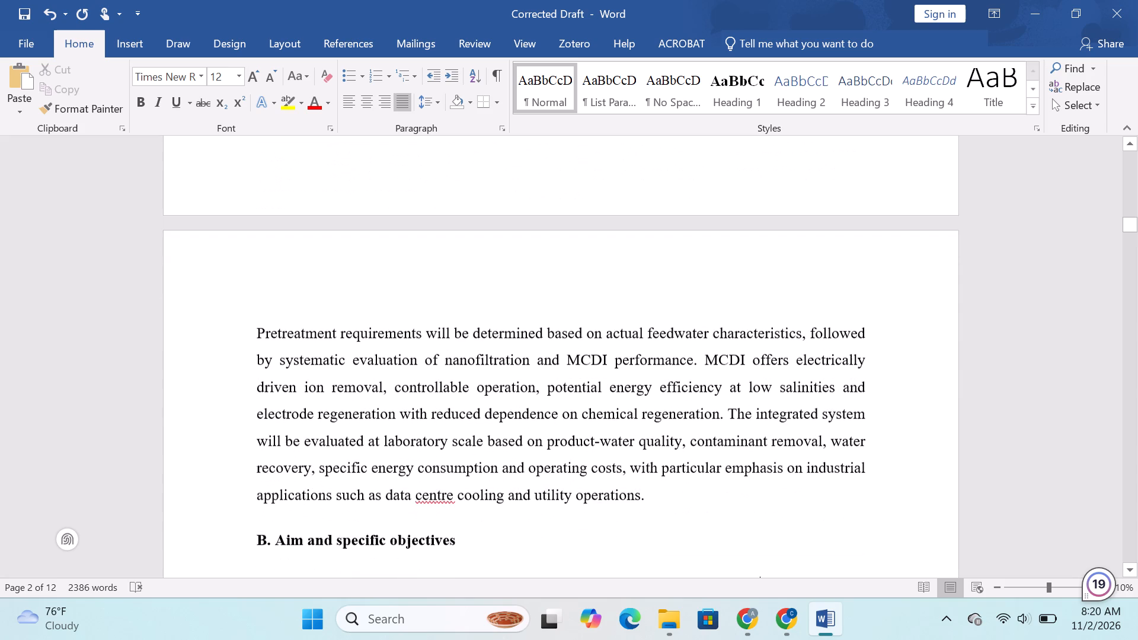
scroll(540, 296, down, 4)
scroll(540, 296, up, 20)
scroll(540, 296, up, 8)
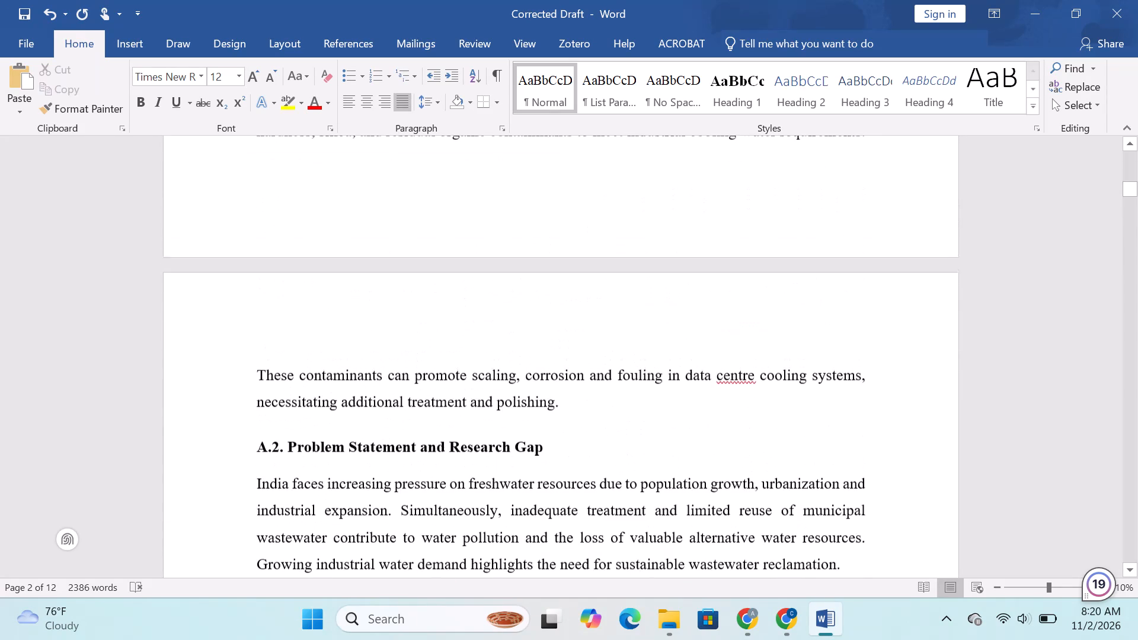
scroll(540, 296, up, 19)
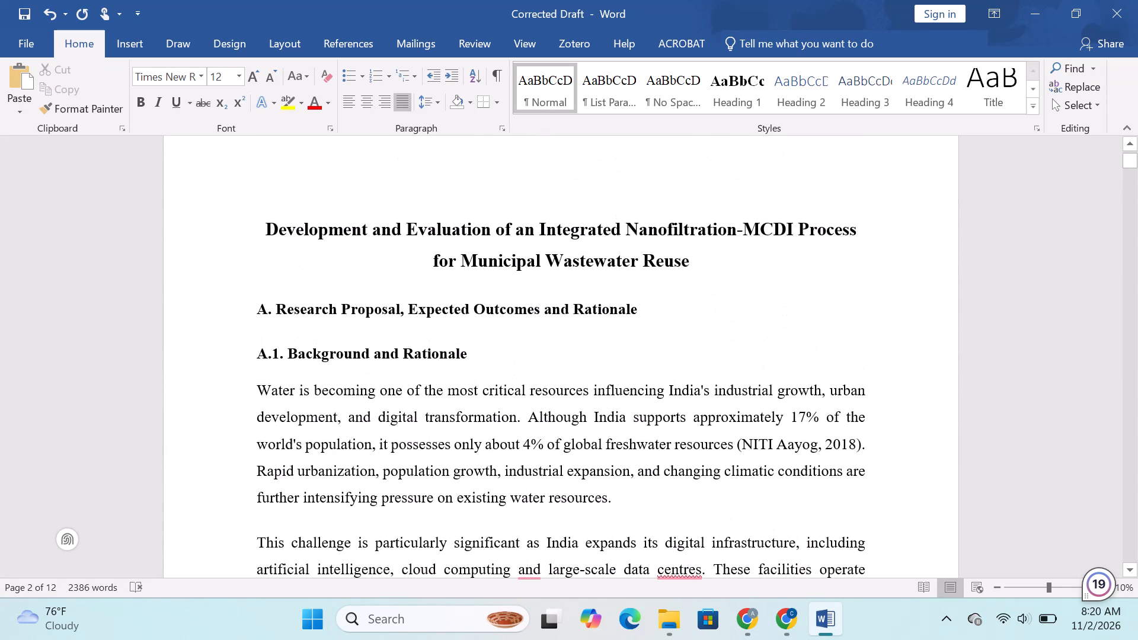
scroll(540, 296, down, 5)
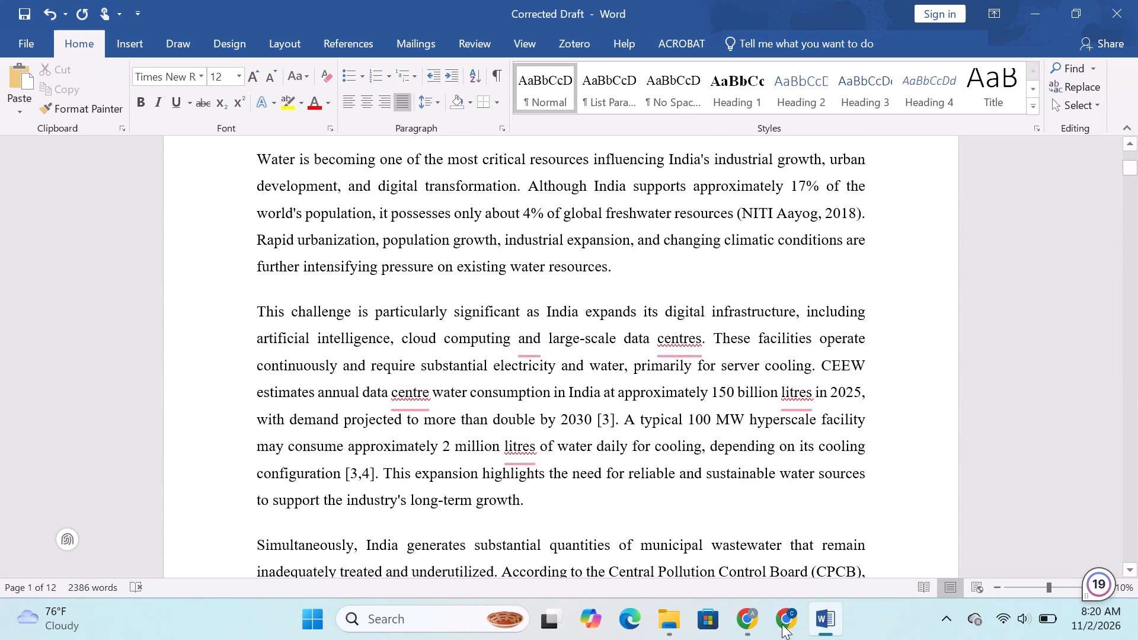
Switch to Google Chrome and open a new blank tab.
click(738, 629)
click(830, 27)
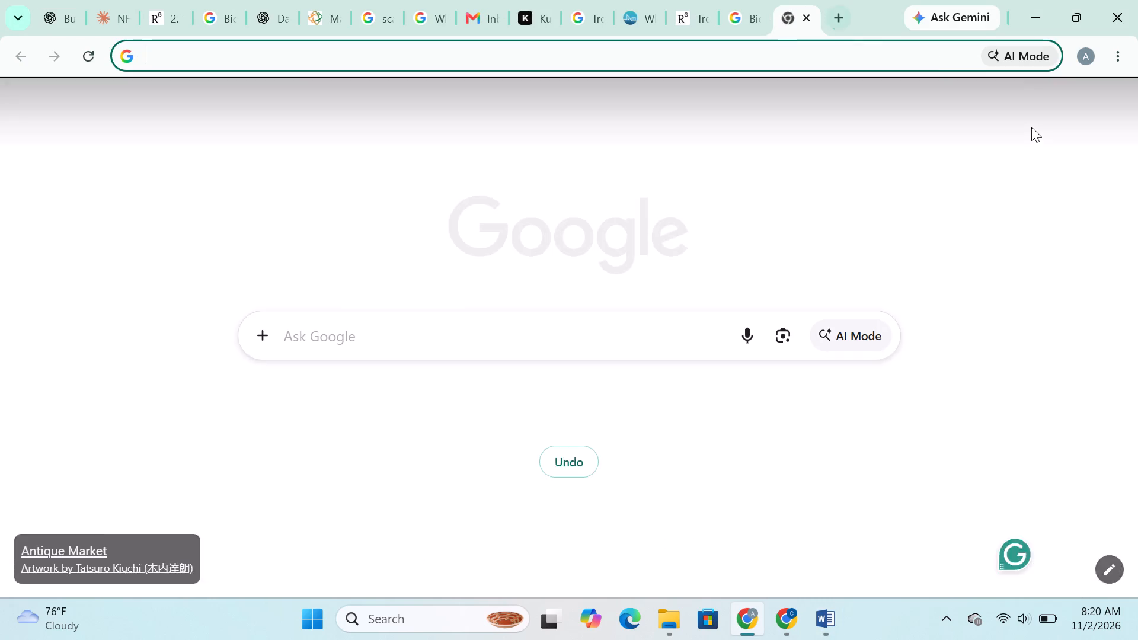
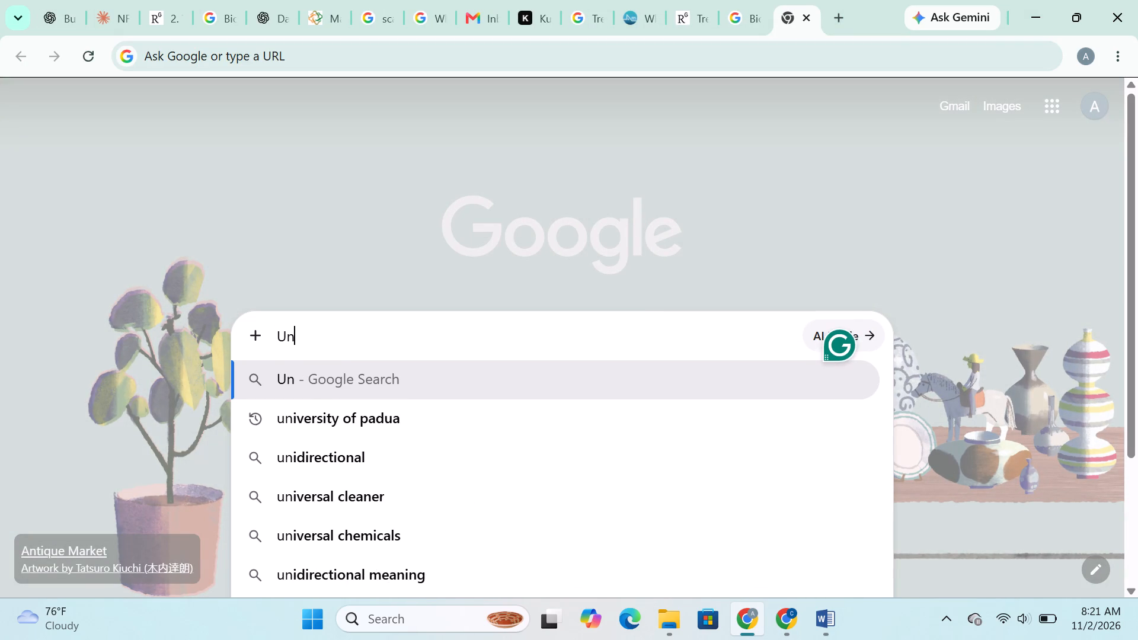
Search Google for "Unrequired love" in a new Chrome tab.
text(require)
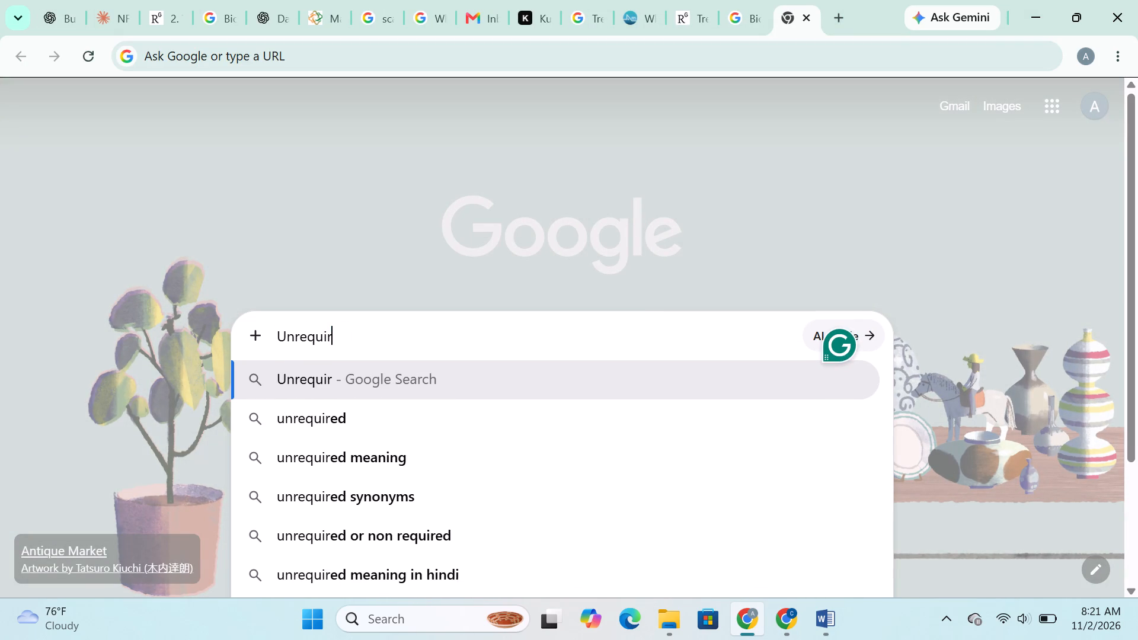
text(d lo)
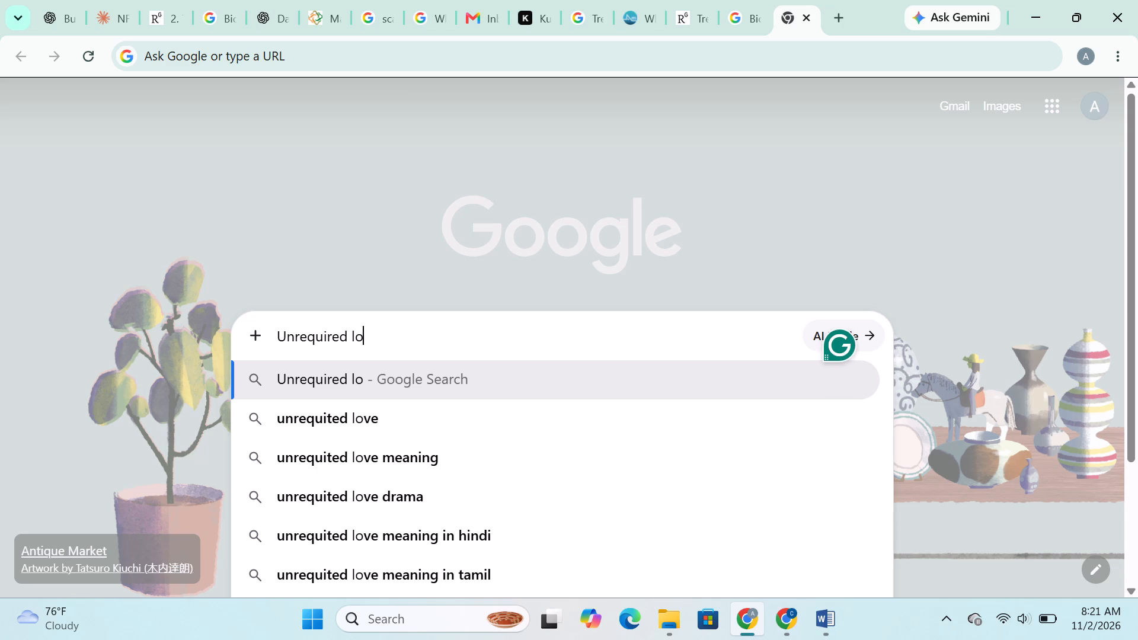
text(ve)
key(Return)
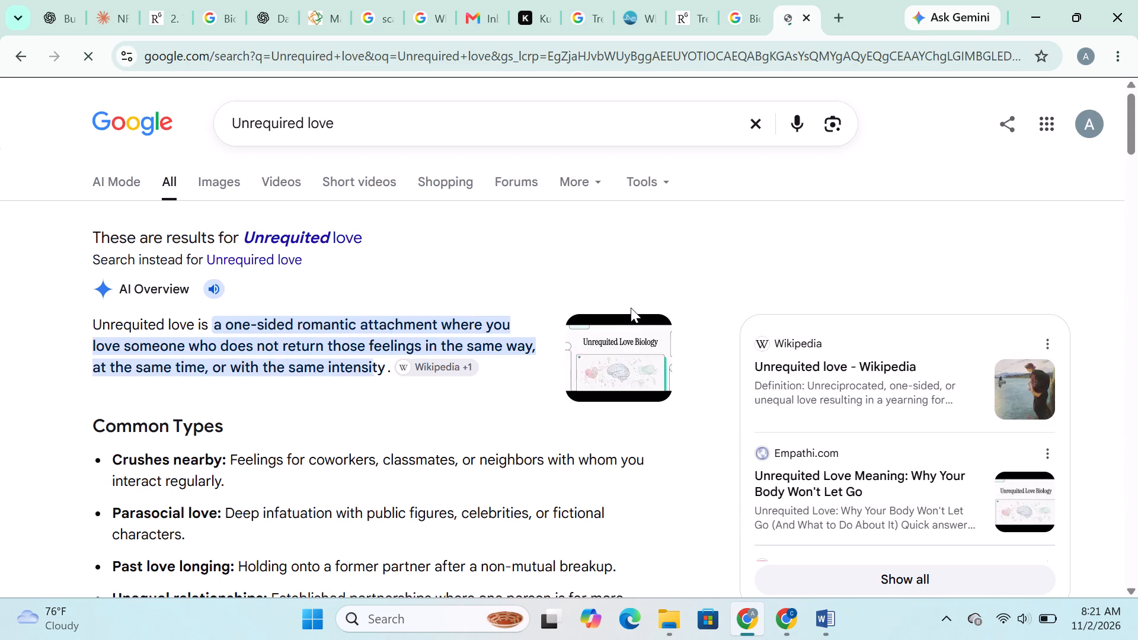
drag(1136, 133, 1120, 200)
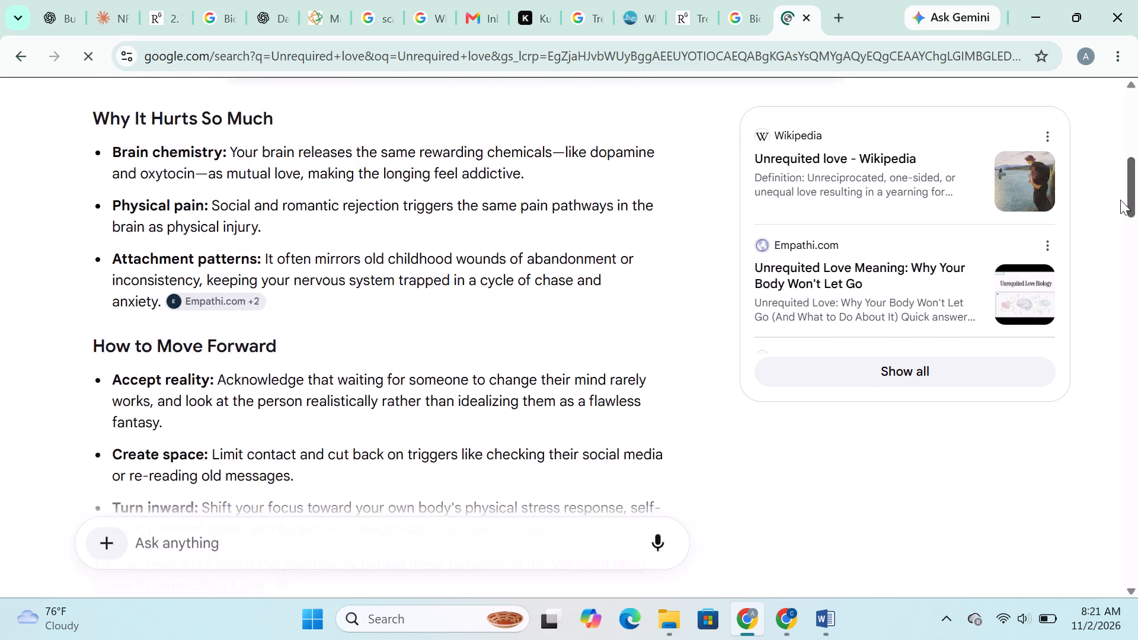
drag(1120, 200, 1095, 126)
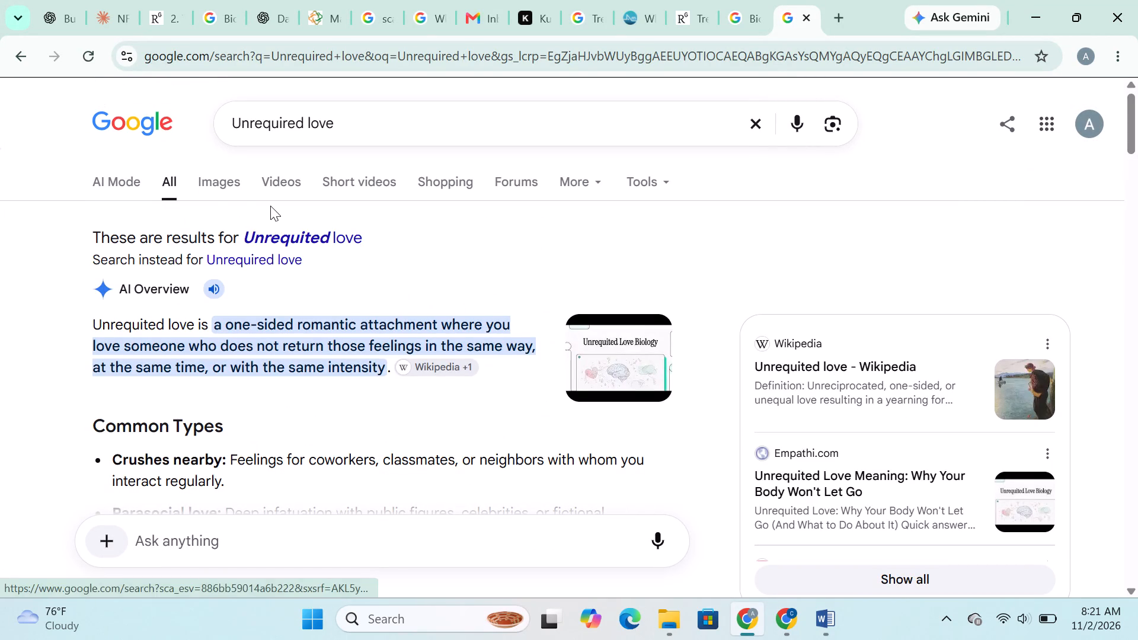
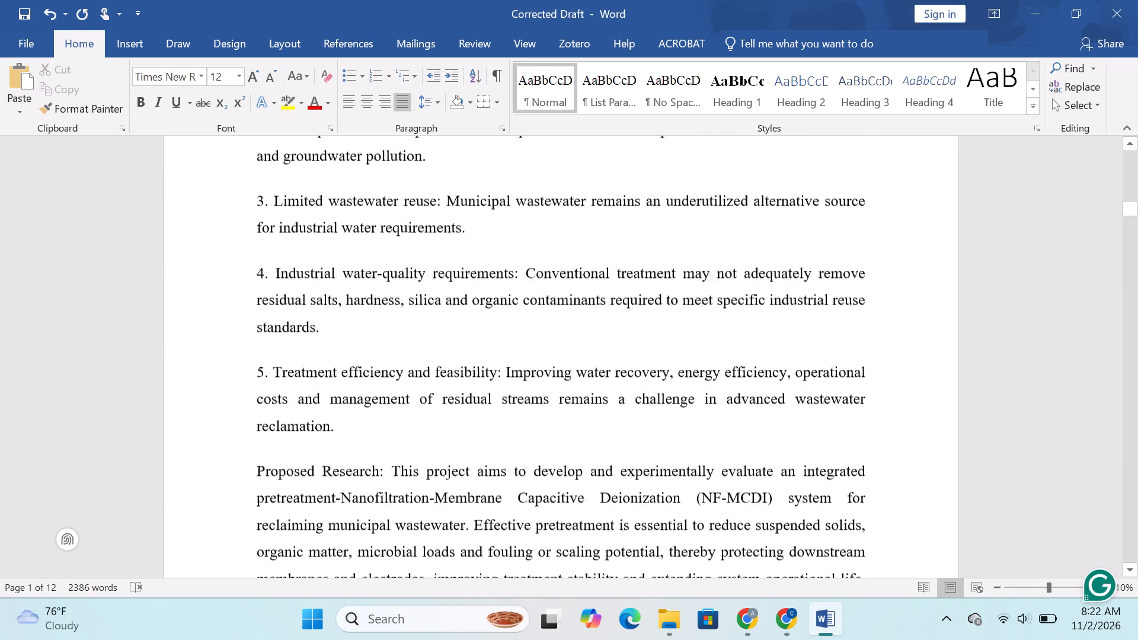
scroll(474, 424, down, 20)
scroll(474, 424, down, 16)
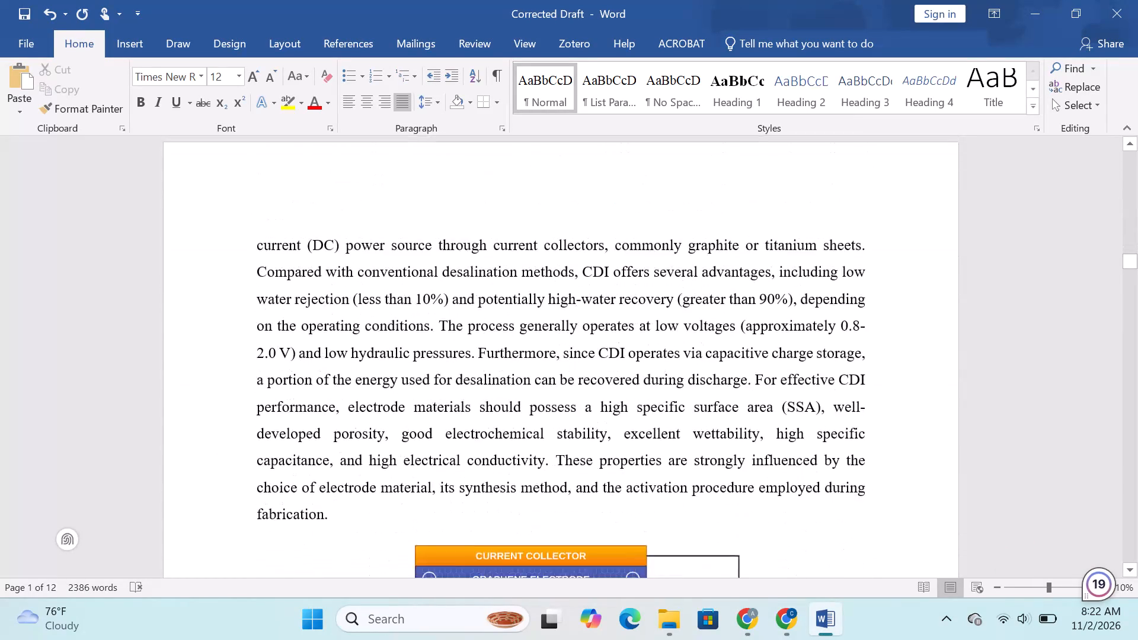
scroll(475, 424, down, 19)
scroll(468, 430, down, 5)
scroll(468, 430, up, 3)
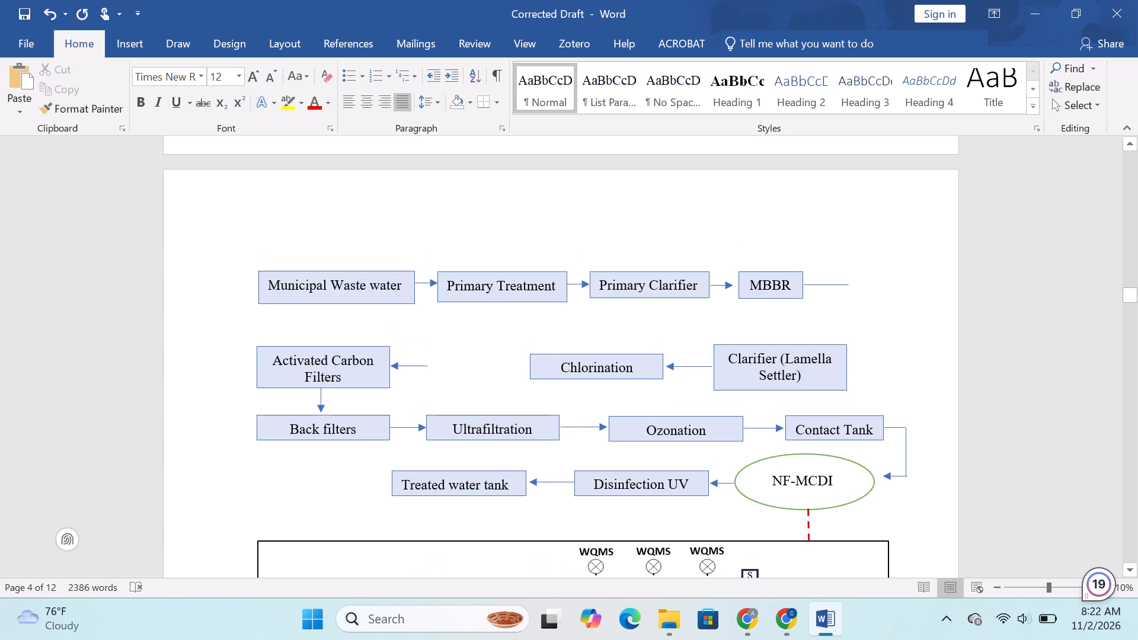
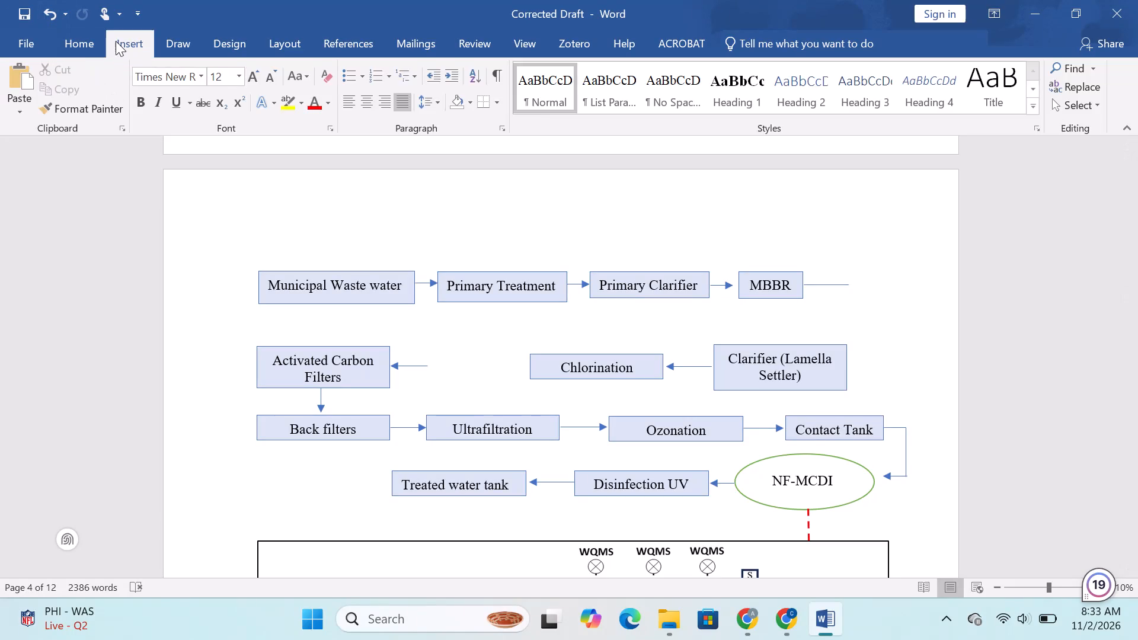
Draw a straight vertical line running down from beyond the MBBR connector's free end to beside the Clarifier (Lamella Settler) box.
click(170, 105)
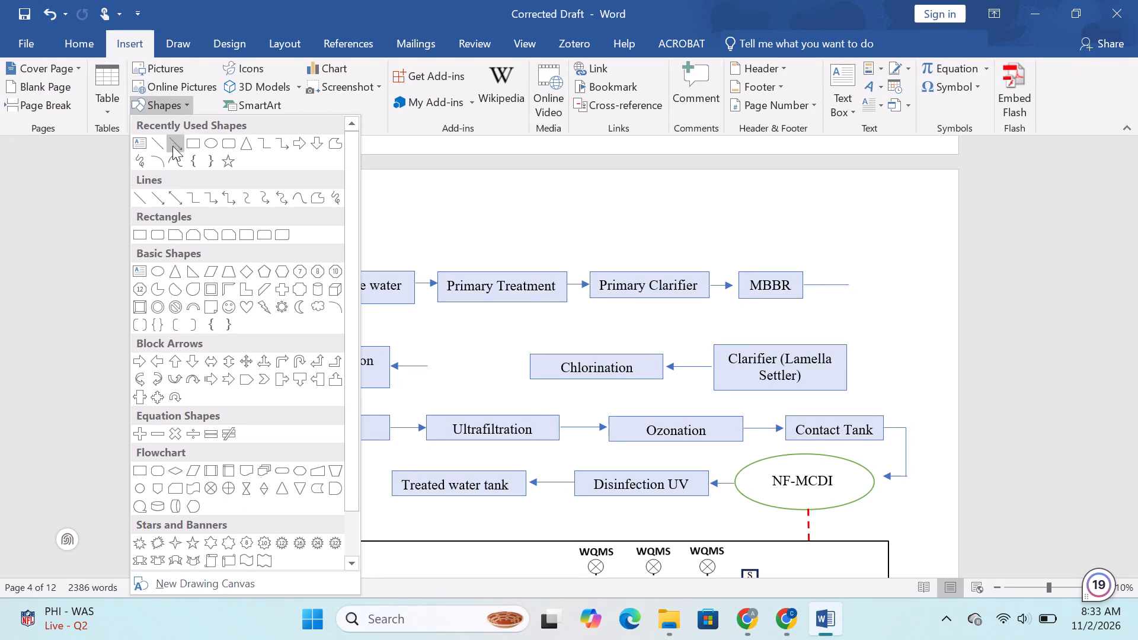
click(158, 143)
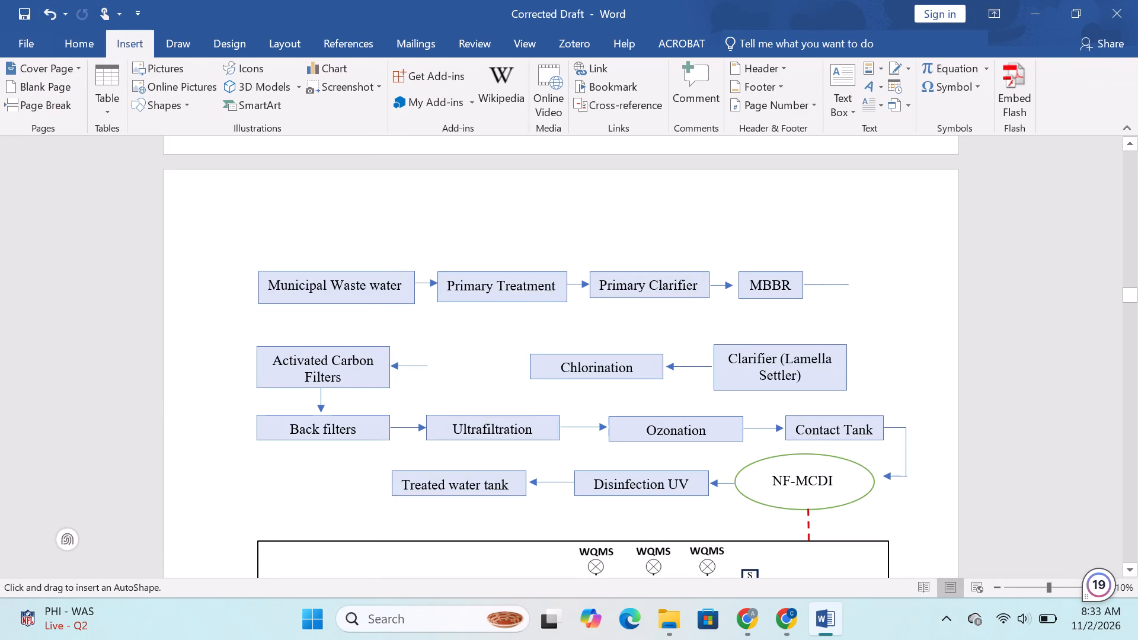
shift+drag(868, 287, 875, 360)
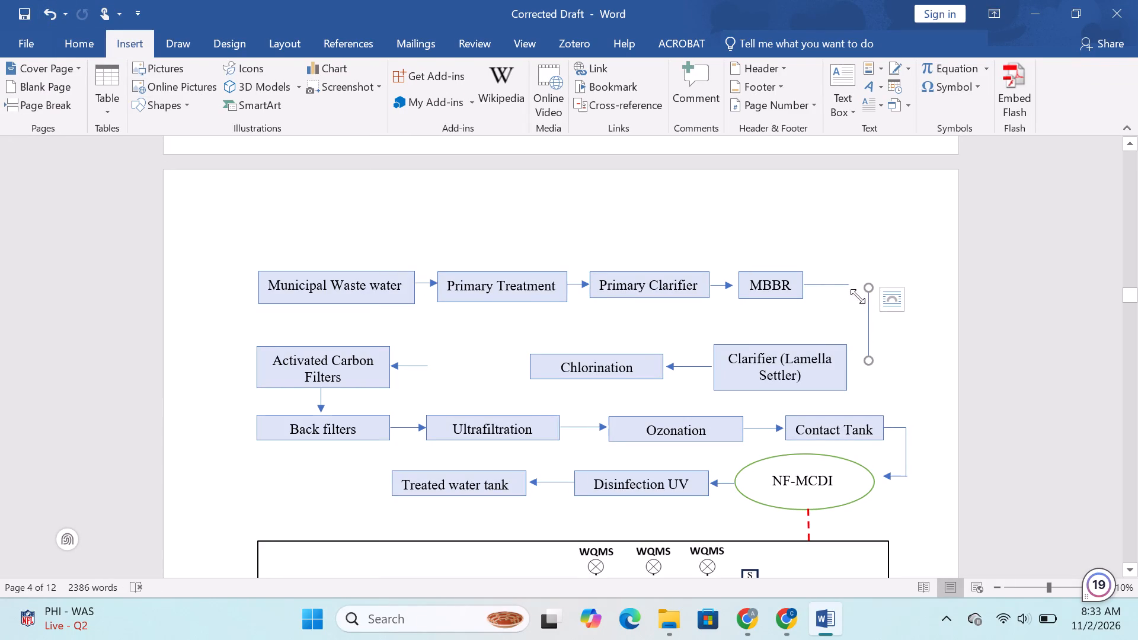
Extend the horizontal line from MBBR to the new vertical line and raise the vertical line's upper end to meet it.
click(844, 286)
click(841, 286)
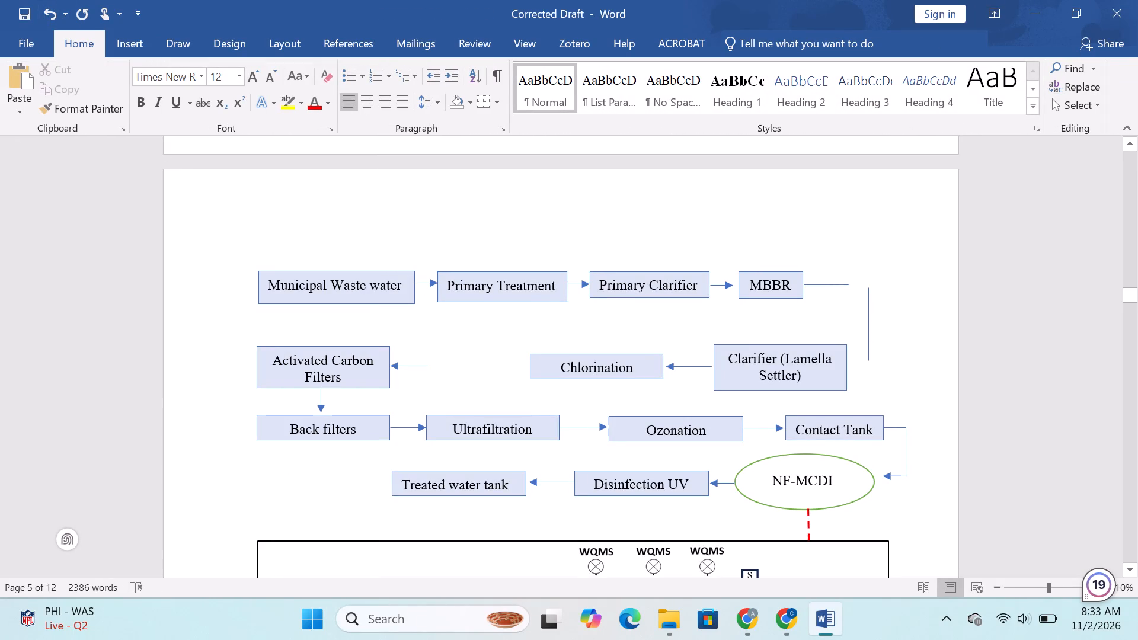
click(823, 284)
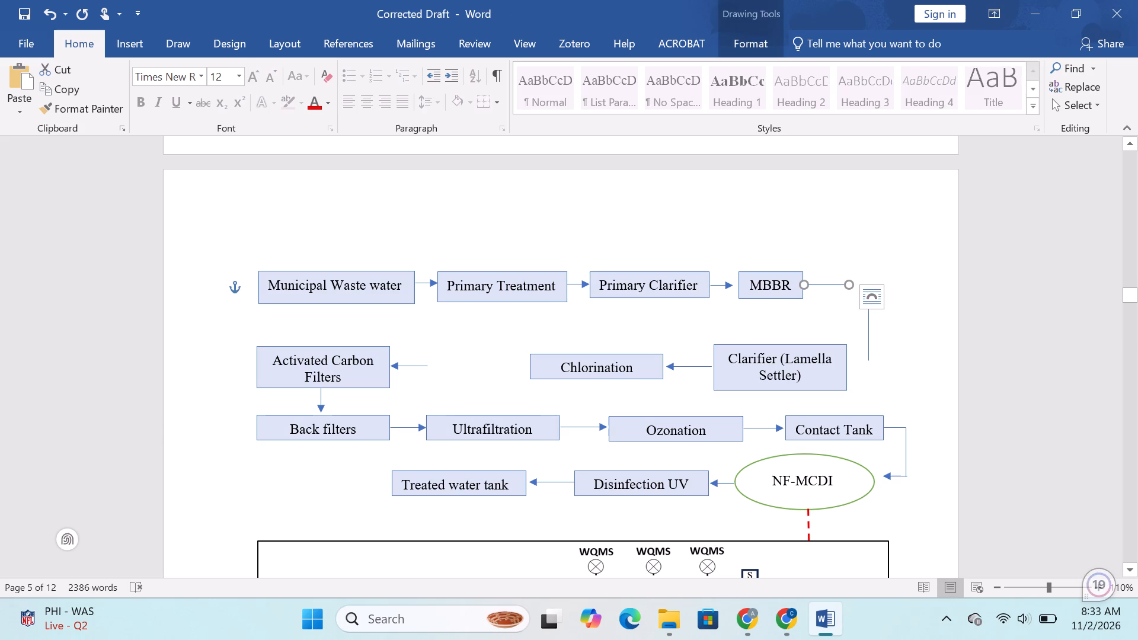
shift+drag(846, 283, 868, 283)
click(882, 325)
click(870, 302)
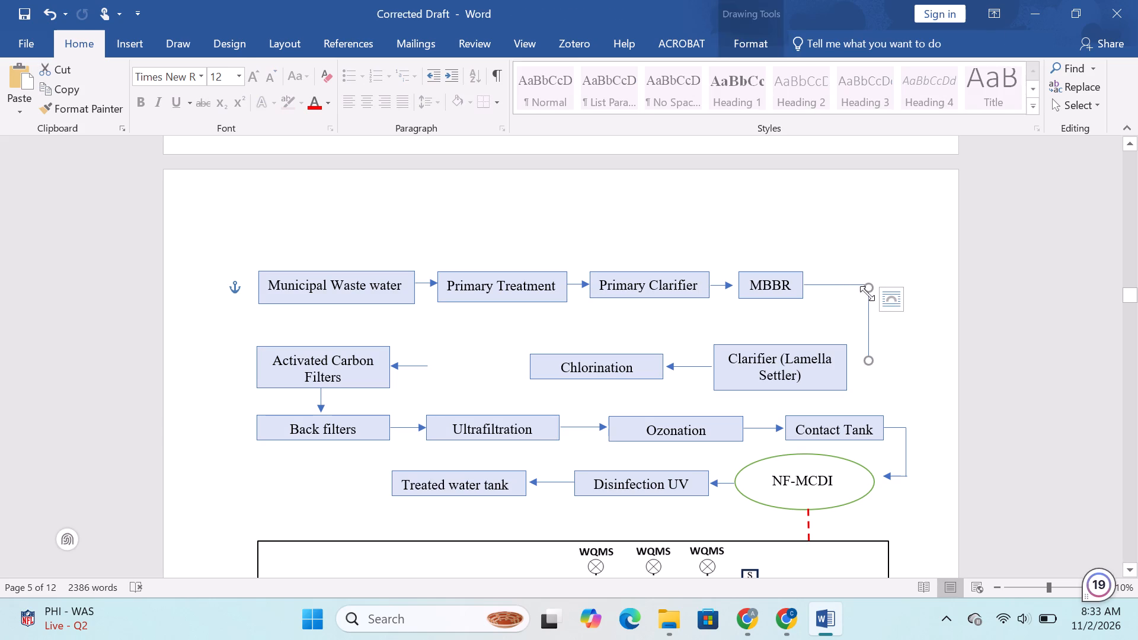
shift+click(867, 287)
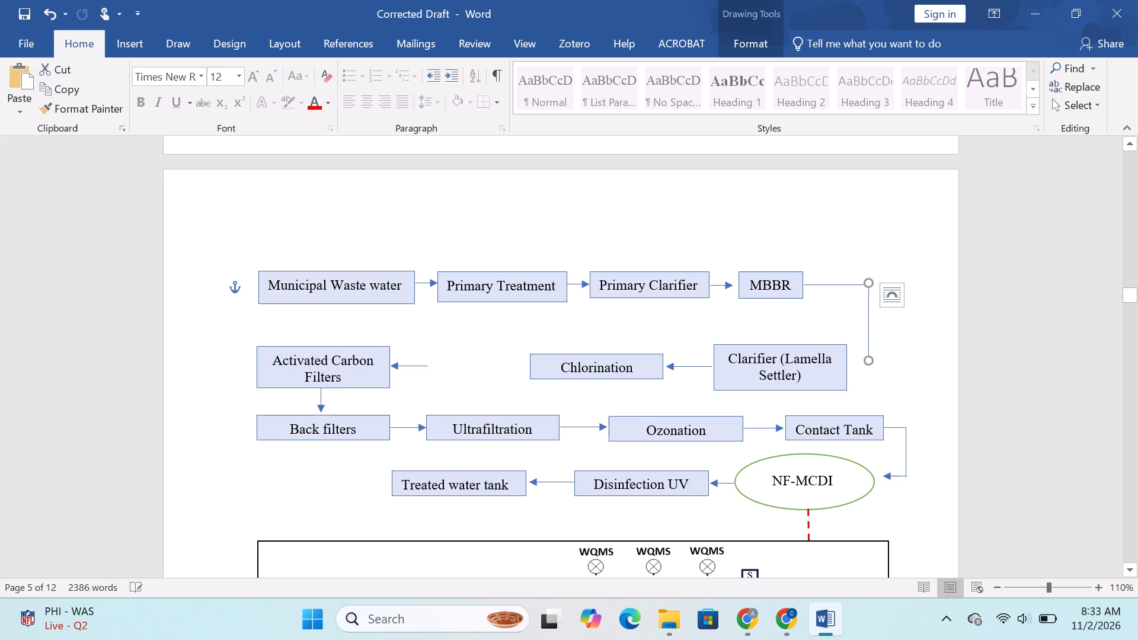
click(883, 335)
Fine-tune the MBBR end of the horizontal line so it sits level against the box edge.
ctrl+scroll(897, 316, up, 4)
drag(811, 565, 854, 565)
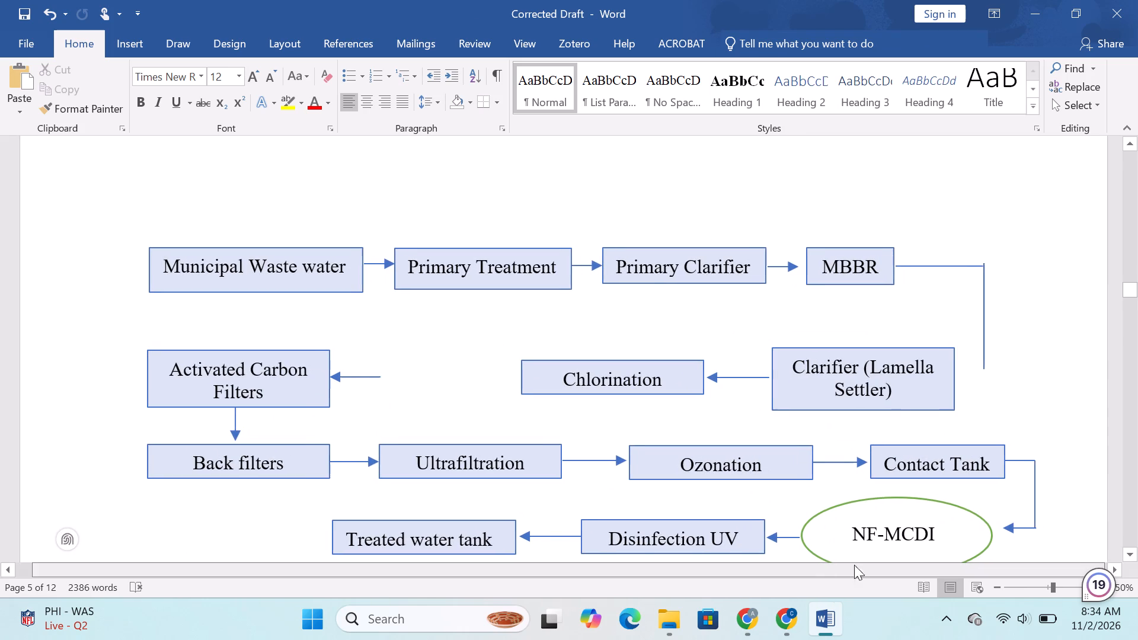
drag(854, 565, 878, 565)
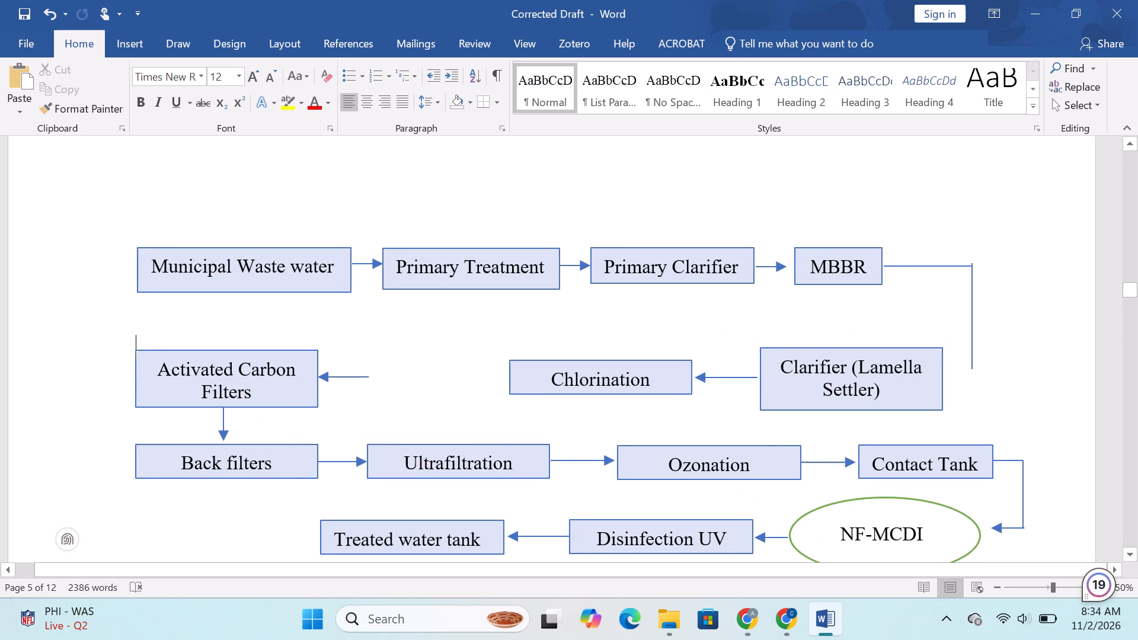
click(973, 268)
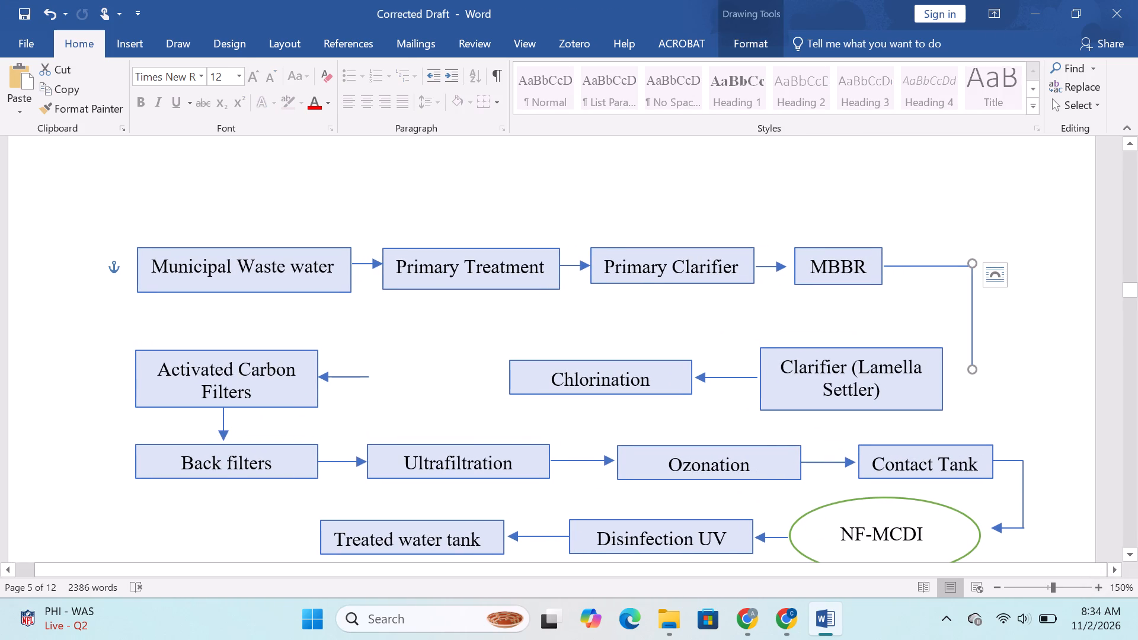
click(964, 265)
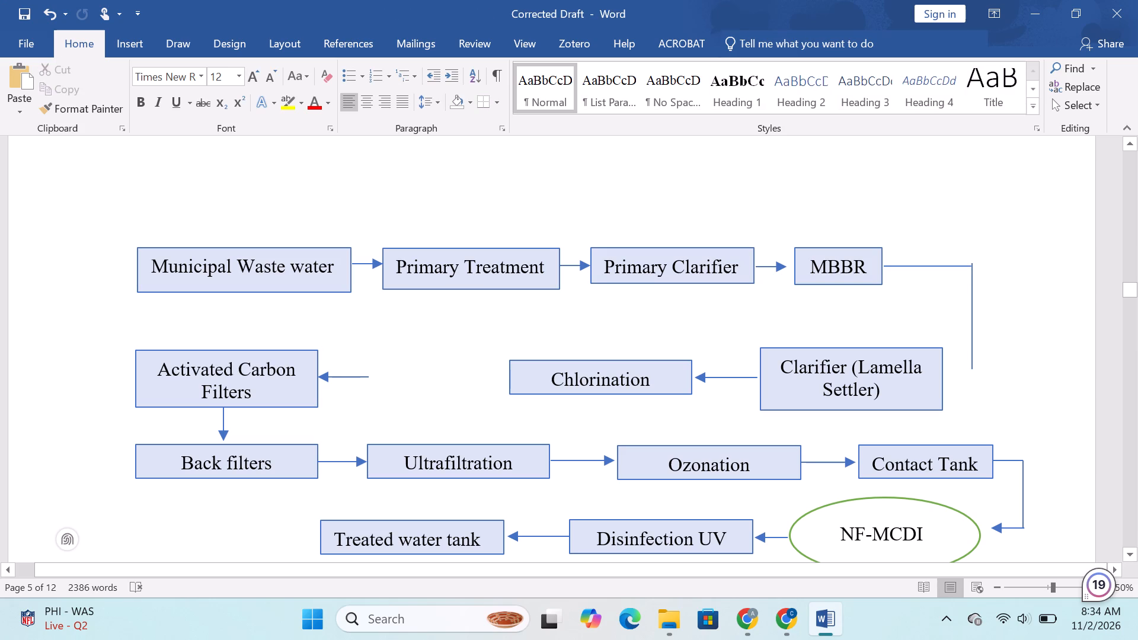
ctrl+scroll(1009, 274, up, 2)
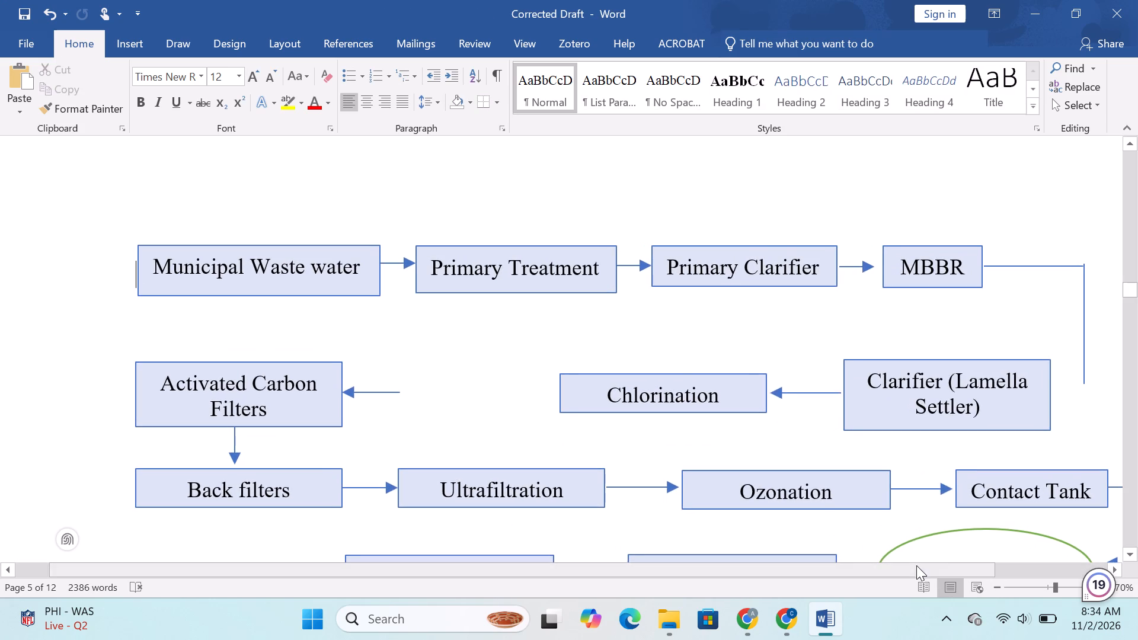
drag(919, 565, 1137, 555)
ctrl+scroll(962, 315, up, 3)
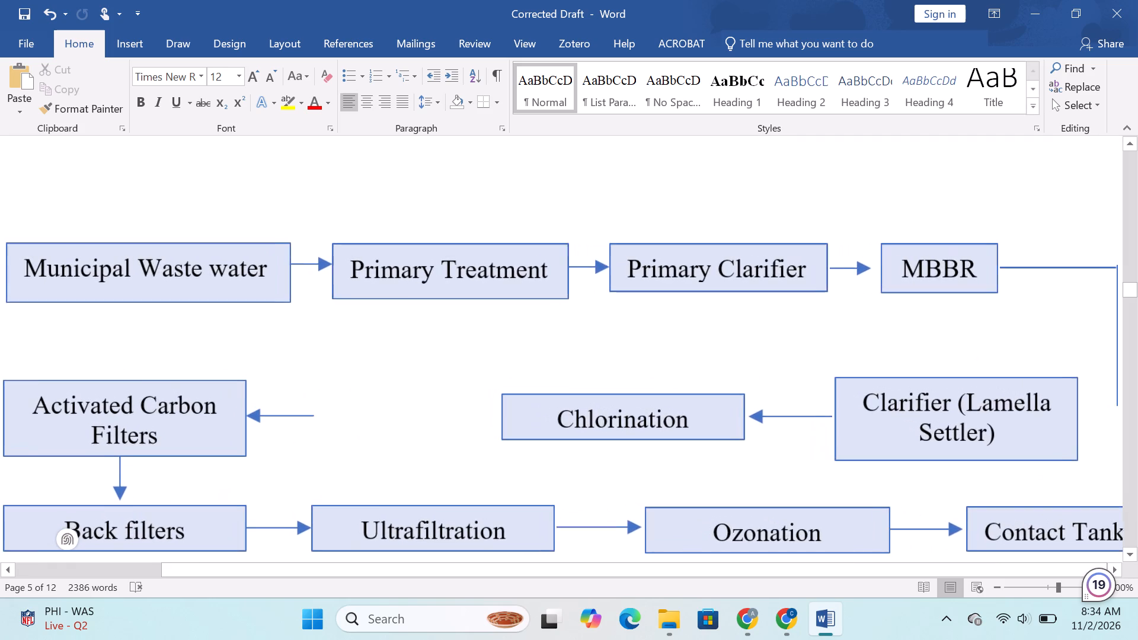
drag(920, 562, 1103, 557)
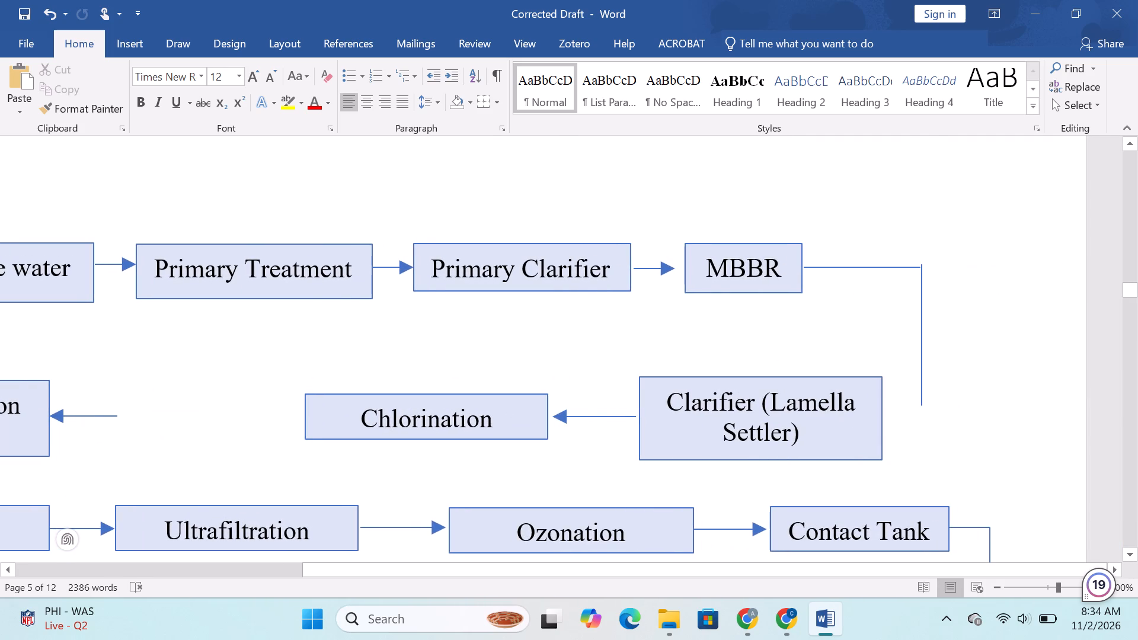
click(821, 267)
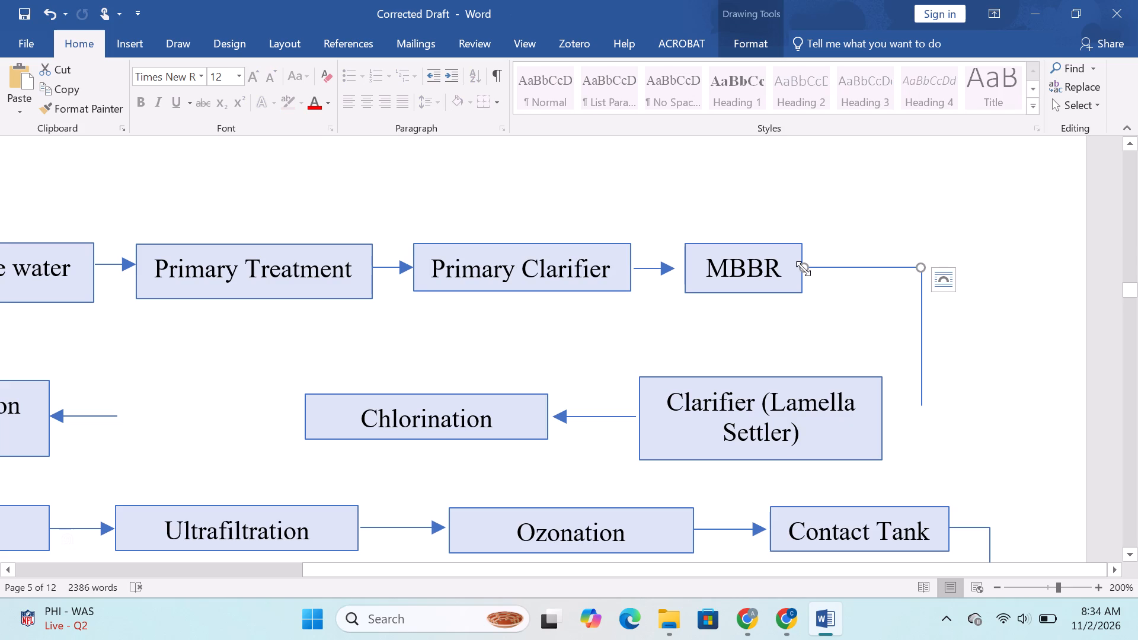
shift+drag(802, 268, 804, 262)
shift+drag(804, 262, 801, 261)
click(932, 317)
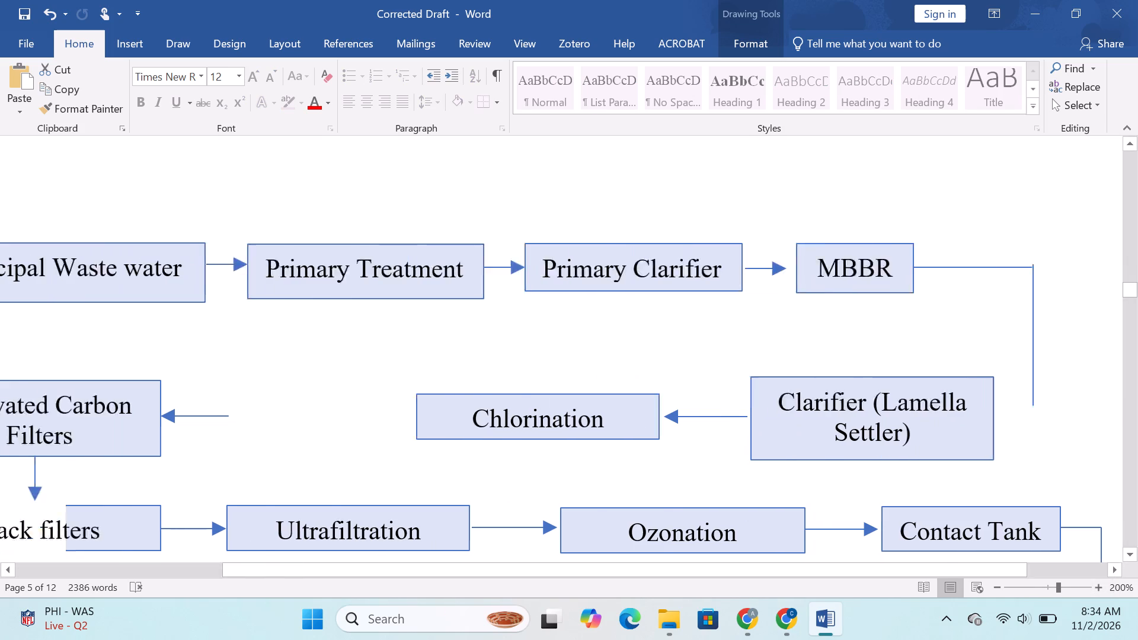
Shift the vertical line slightly towards MBBR and align its upper end with the horizontal line to form a clean corner.
ctrl+scroll(879, 334, down, 2)
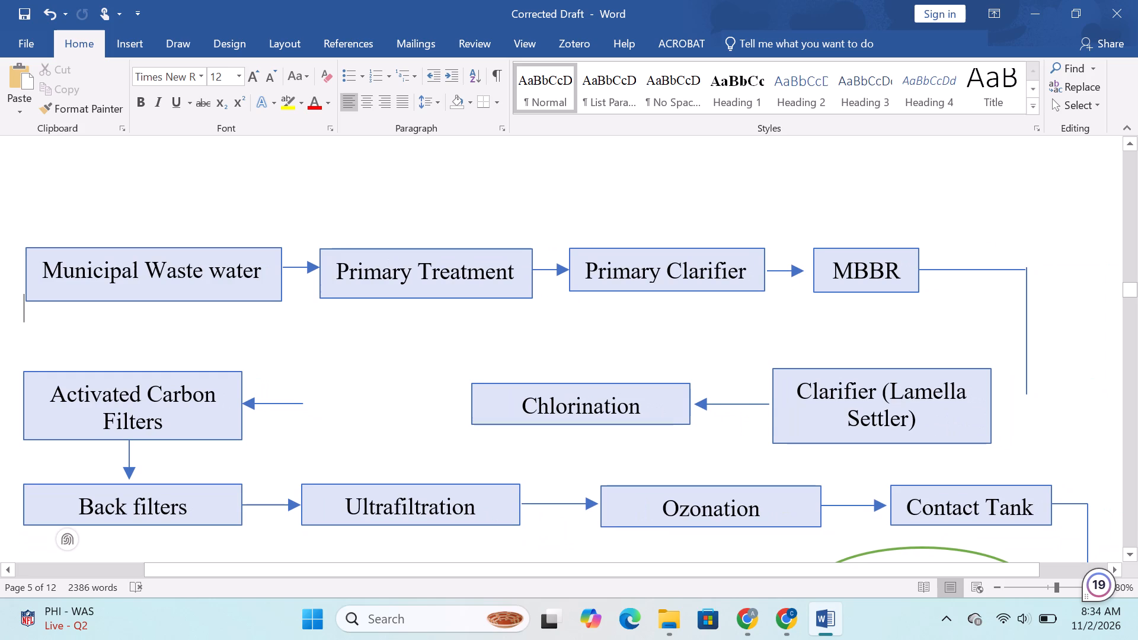
click(1028, 300)
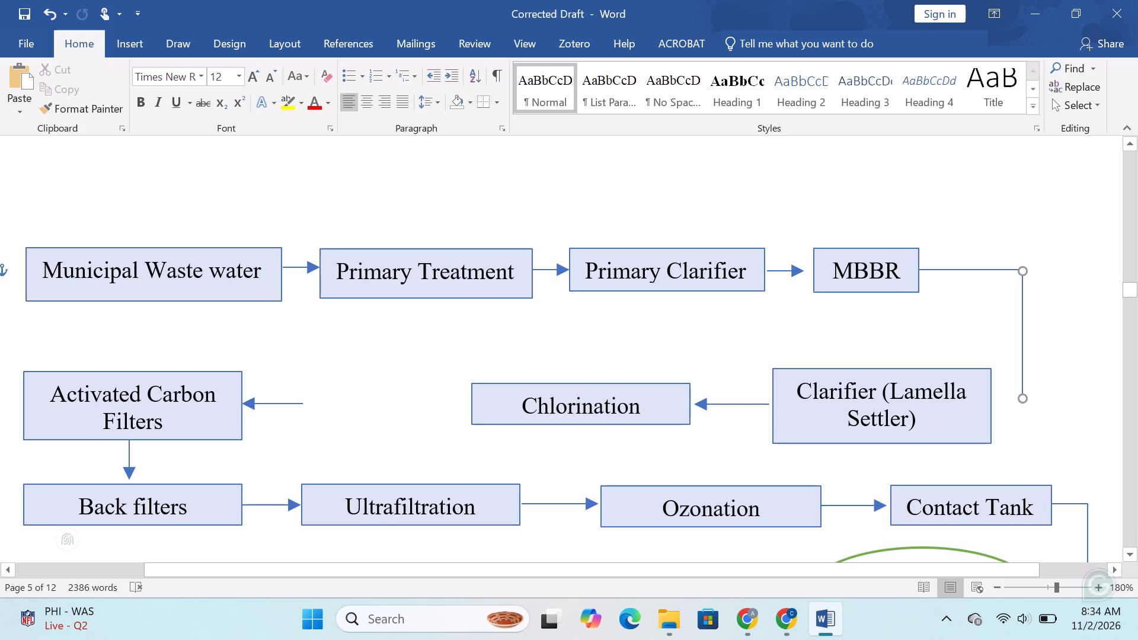
click(1006, 313)
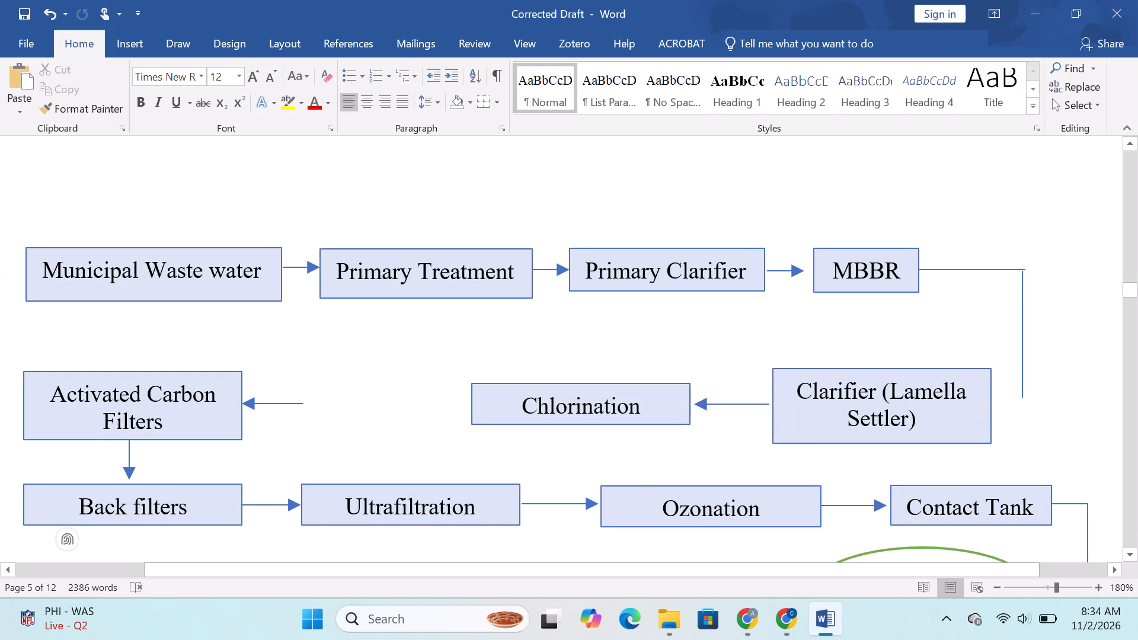
click(1027, 313)
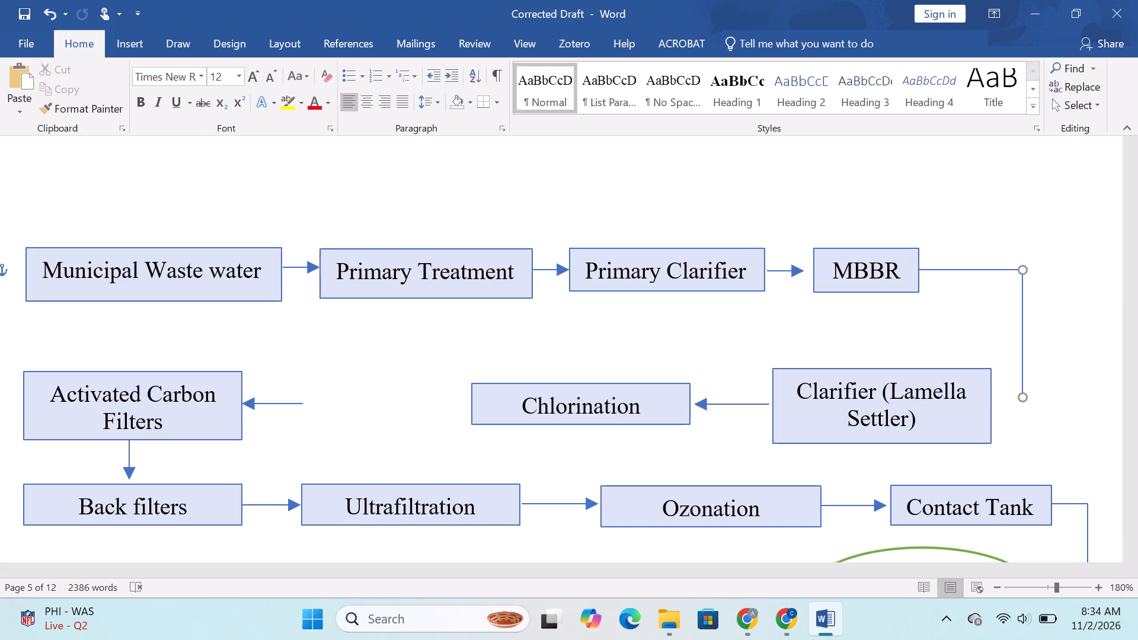
click(1012, 319)
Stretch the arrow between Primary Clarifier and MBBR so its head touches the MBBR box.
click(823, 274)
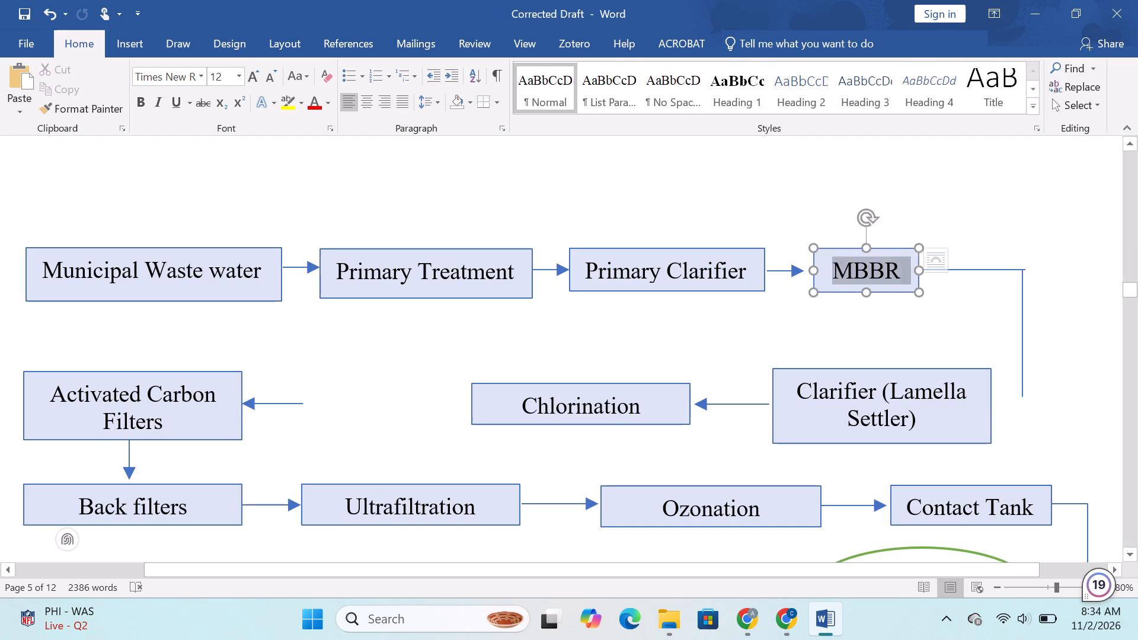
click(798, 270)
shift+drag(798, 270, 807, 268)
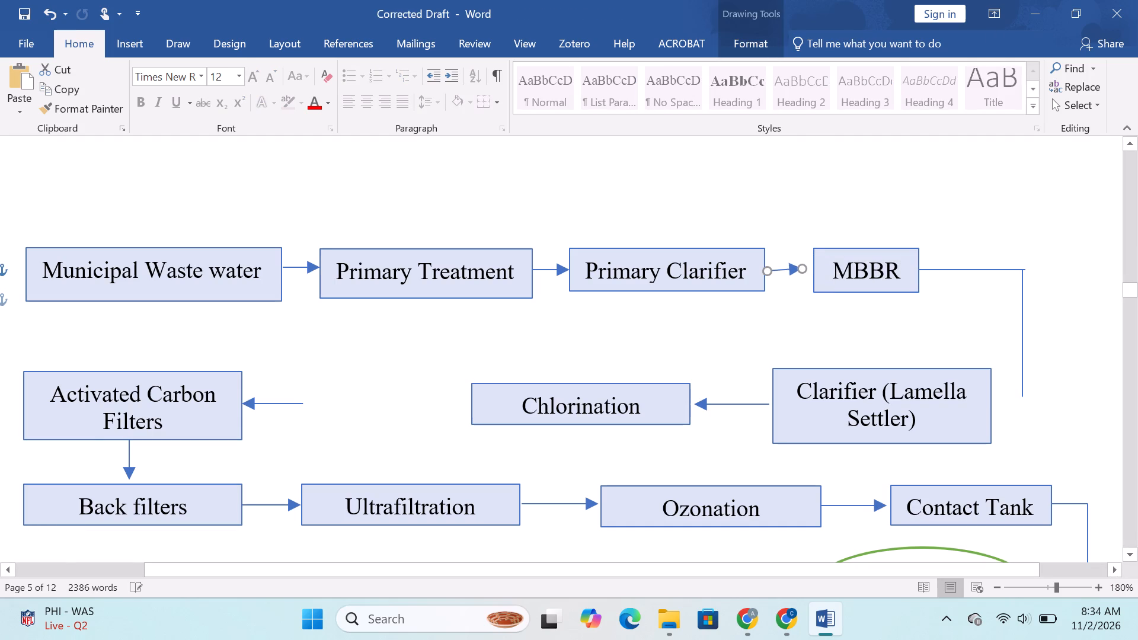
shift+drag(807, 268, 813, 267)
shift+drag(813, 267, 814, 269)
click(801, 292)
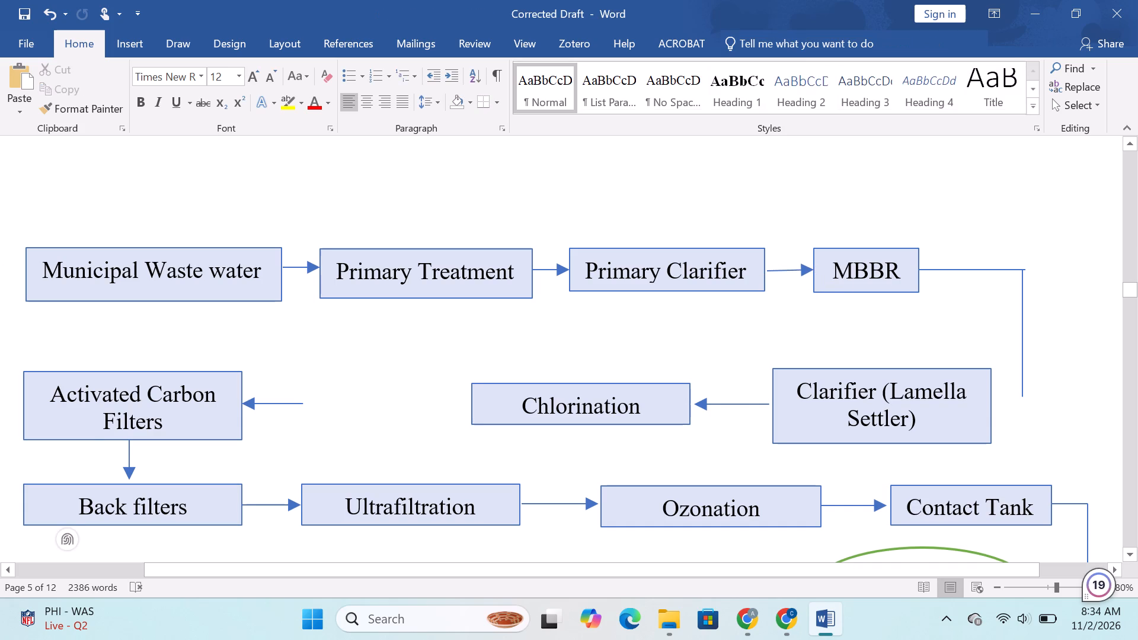
Replace the Primary Clarifier to MBBR arrow with a copy of the Primary Treatment to Primary Clarifier arrow, starting at the Primary Clarifier edge.
click(793, 271)
key(Delete)
click(553, 273)
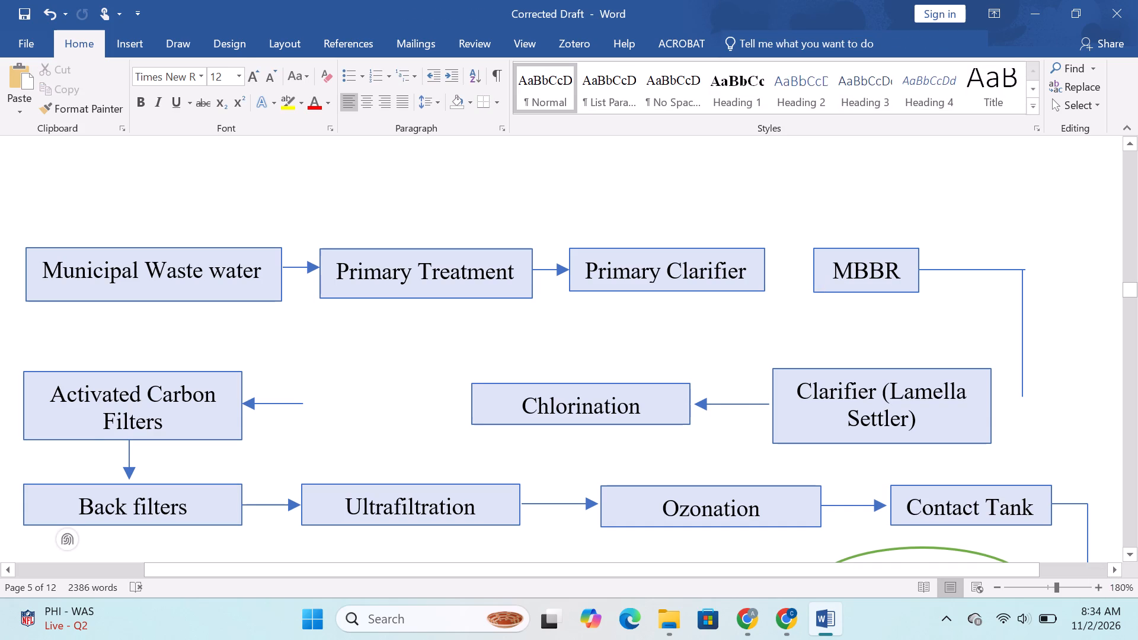
key(ctrl+c)
click(742, 334)
key(ctrl+v)
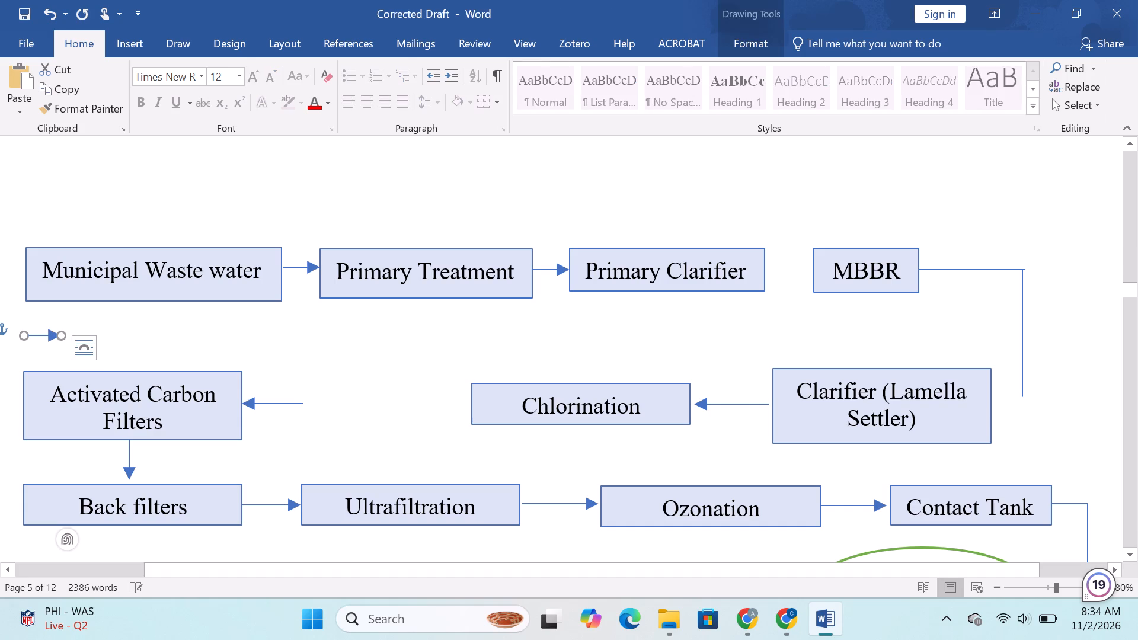
drag(46, 341, 788, 267)
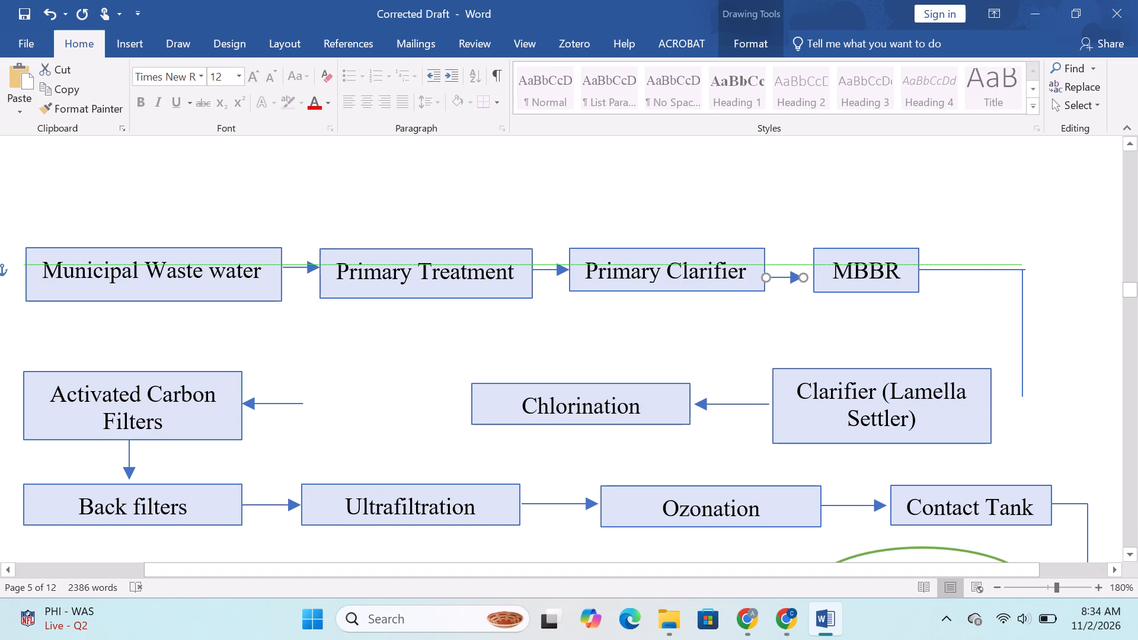
drag(788, 267, 792, 276)
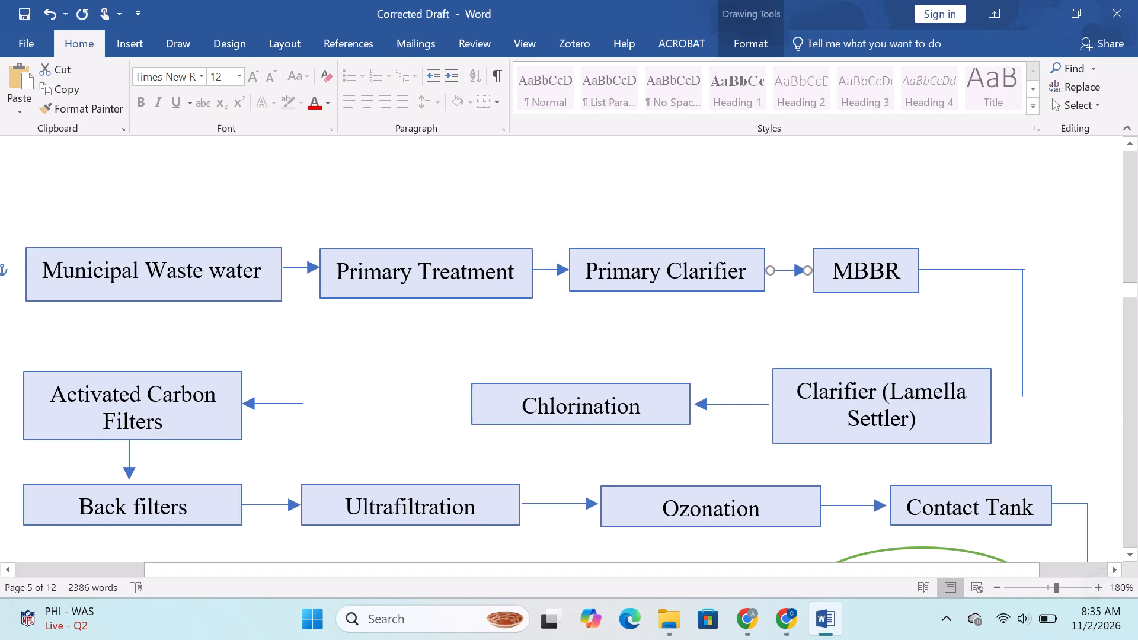
drag(792, 276, 787, 276)
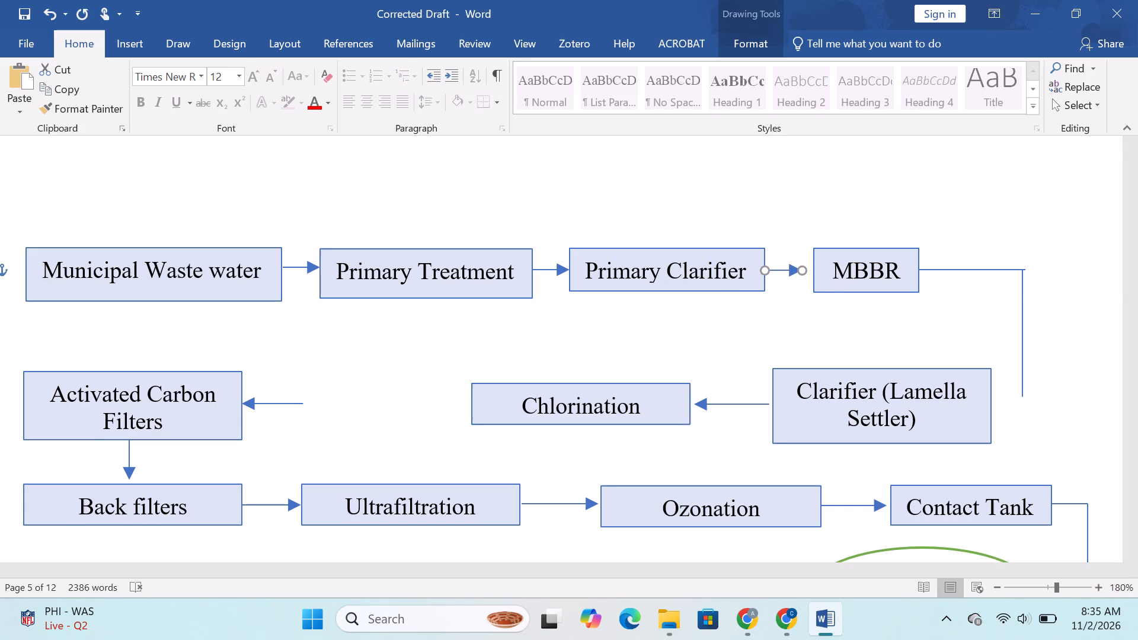
Lengthen the copied arrow so its head touches the MBBR box and keep it level.
shift+drag(798, 272, 808, 271)
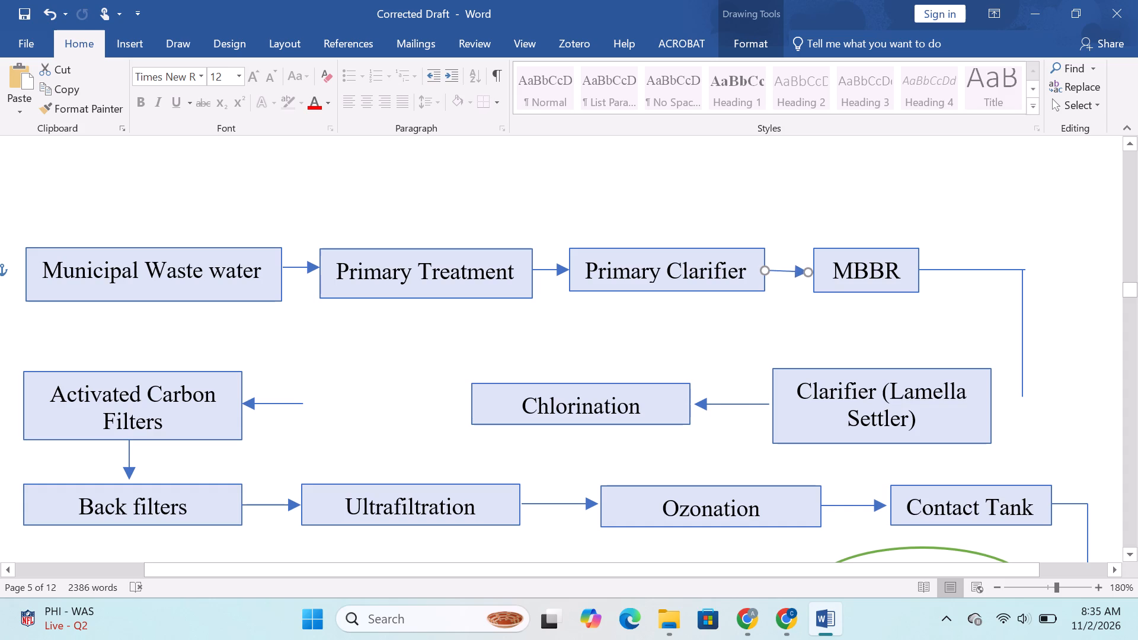
shift+drag(808, 271, 812, 268)
shift+drag(812, 268, 811, 270)
shift+click(808, 268)
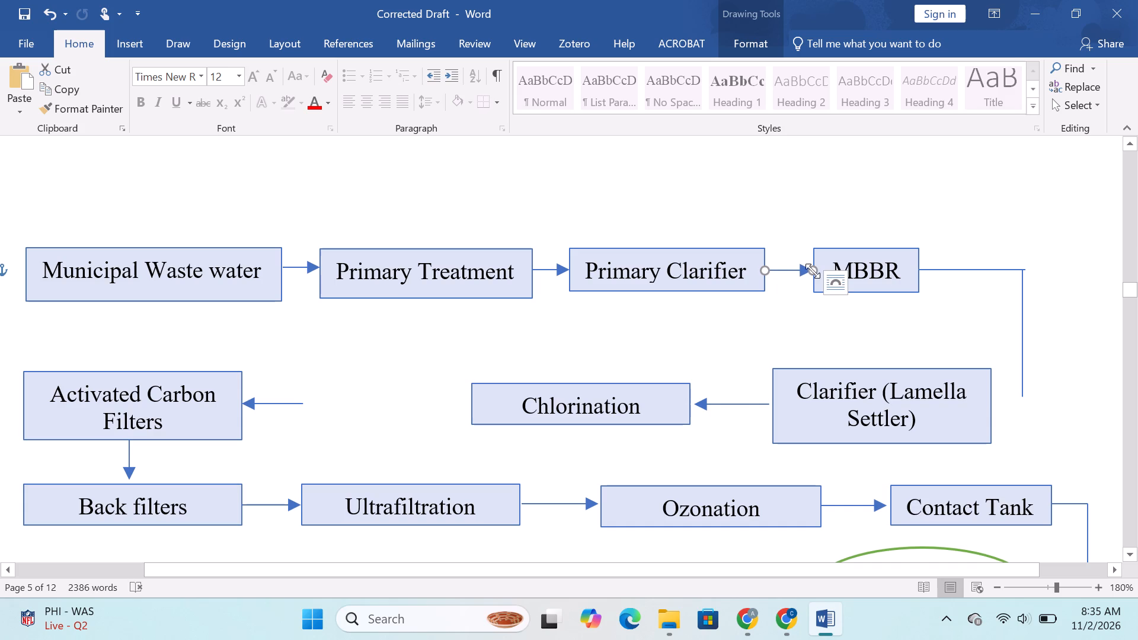
Shorten the horizontal line leaving MBBR slightly so its overhanging end meets the top of the vertical line.
click(796, 316)
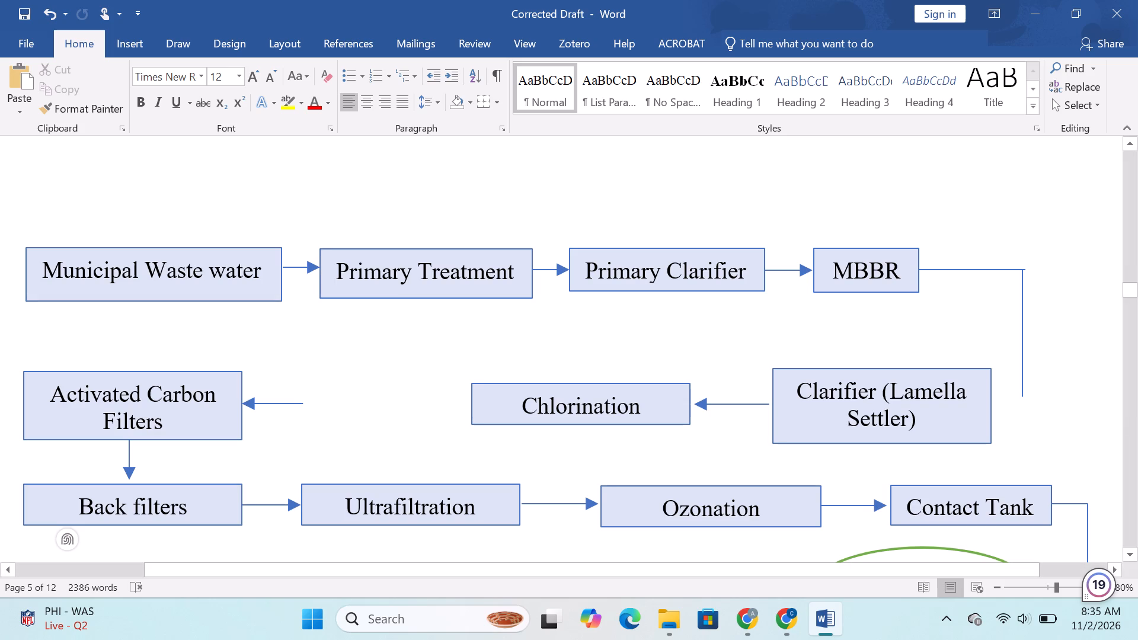
ctrl+scroll(1043, 283, up, 3)
drag(856, 572, 1071, 566)
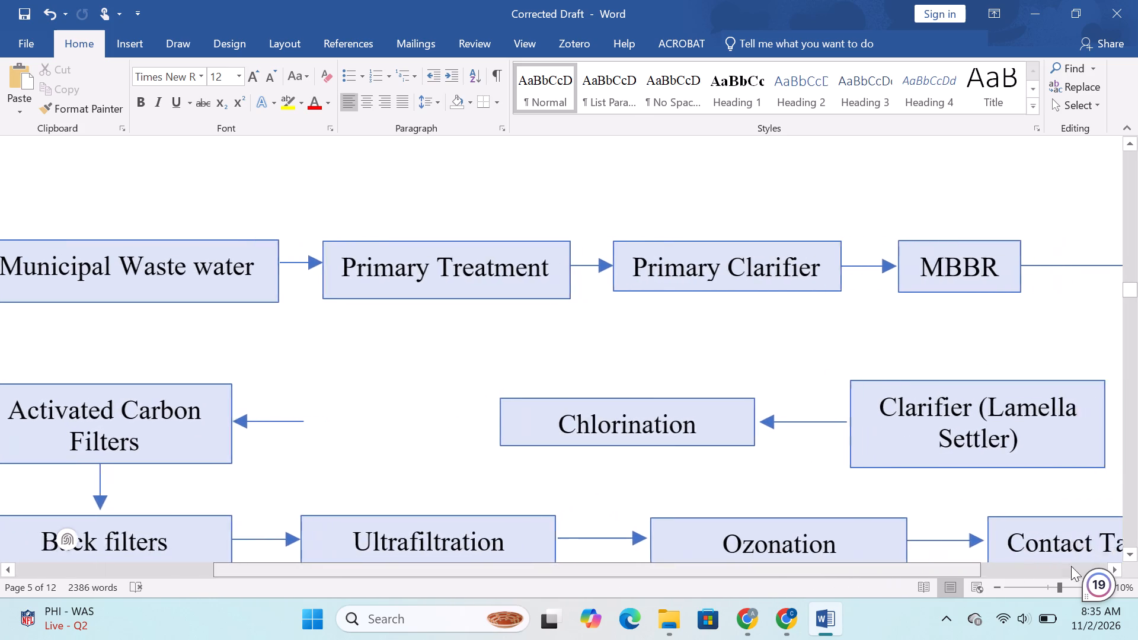
drag(1071, 566, 1081, 564)
ctrl+scroll(1069, 340, up, 5)
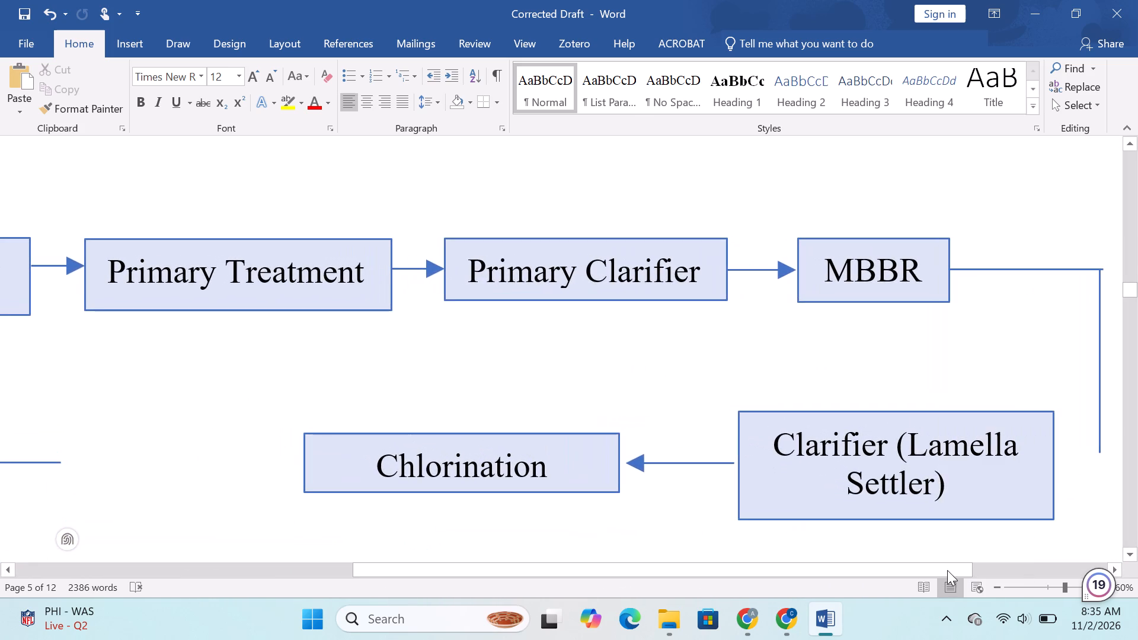
drag(947, 570, 1104, 553)
ctrl+scroll(1059, 392, up, 4)
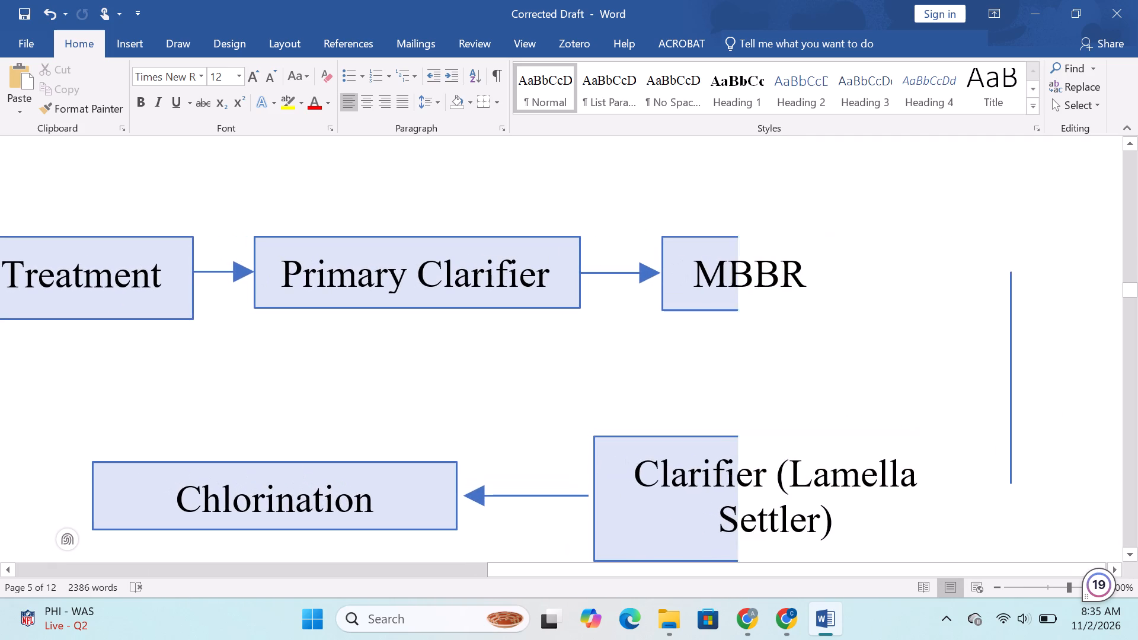
drag(955, 564, 1106, 561)
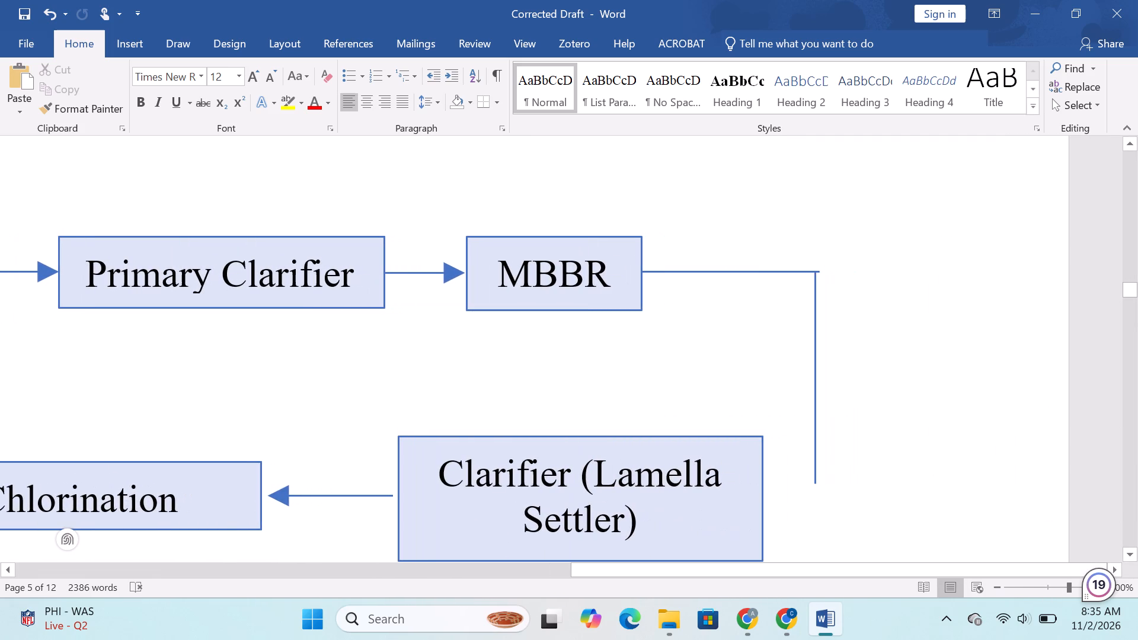
ctrl+scroll(864, 279, up, 4)
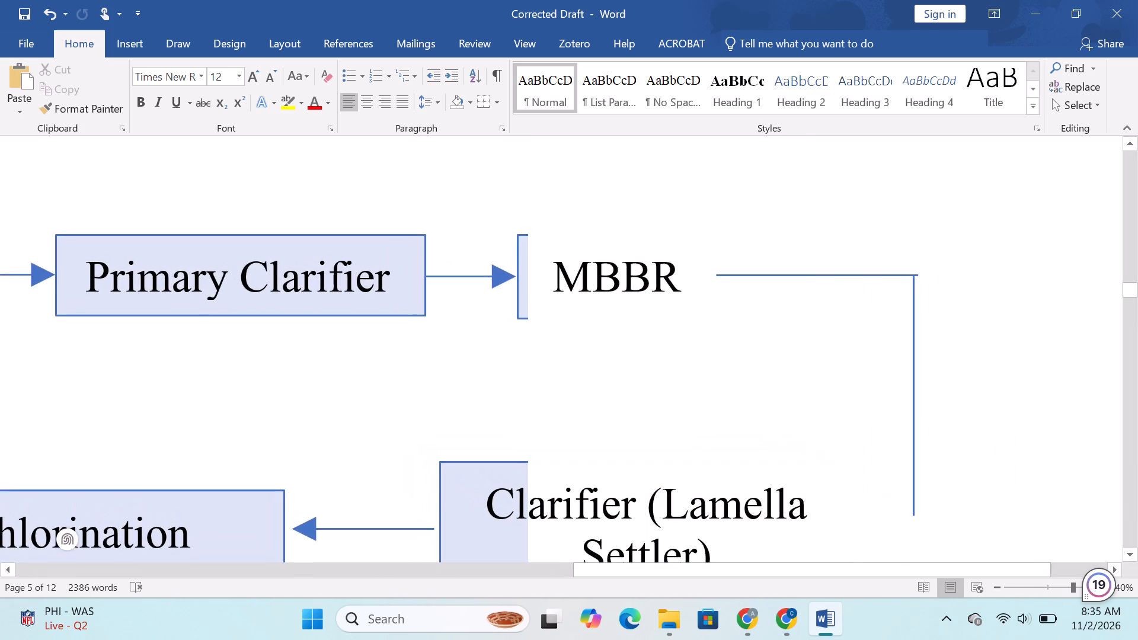
click(906, 275)
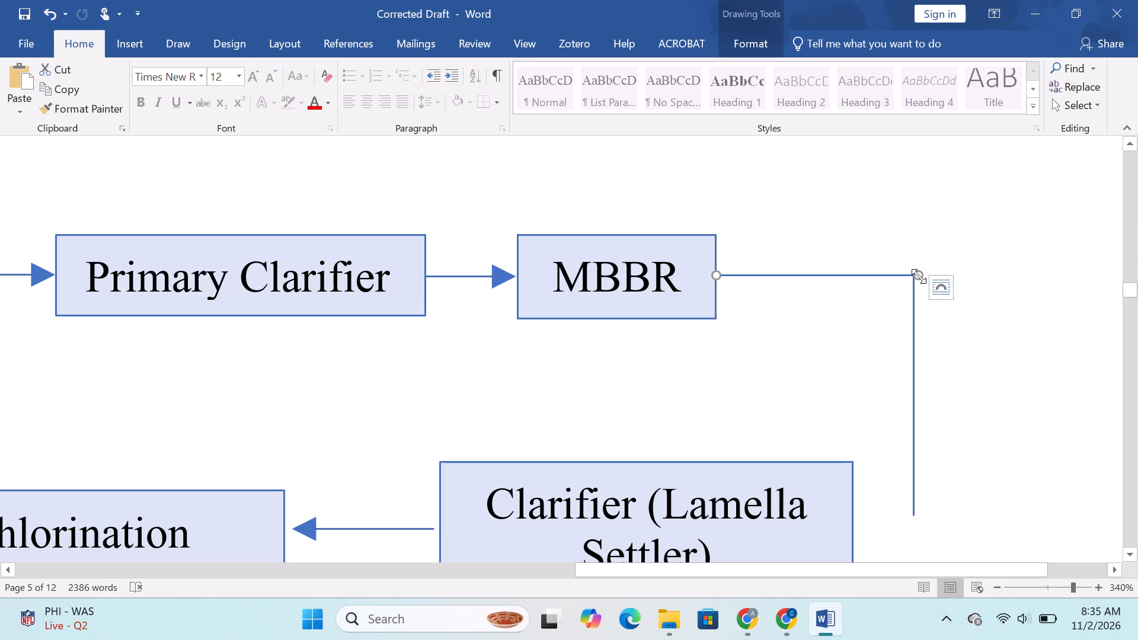
shift+click(919, 276)
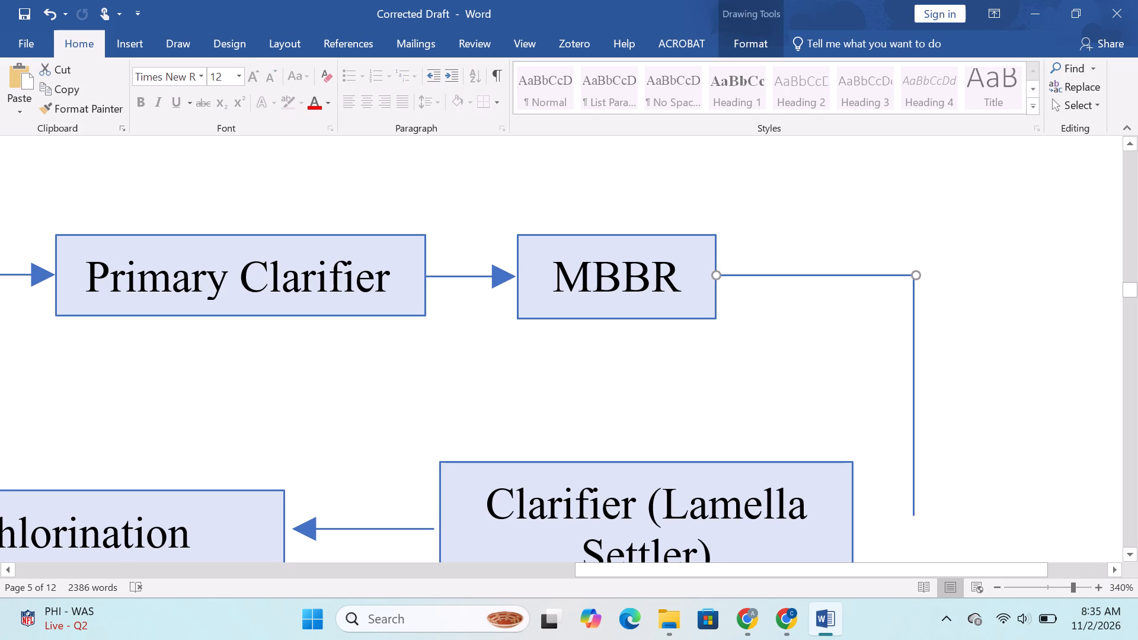
click(958, 363)
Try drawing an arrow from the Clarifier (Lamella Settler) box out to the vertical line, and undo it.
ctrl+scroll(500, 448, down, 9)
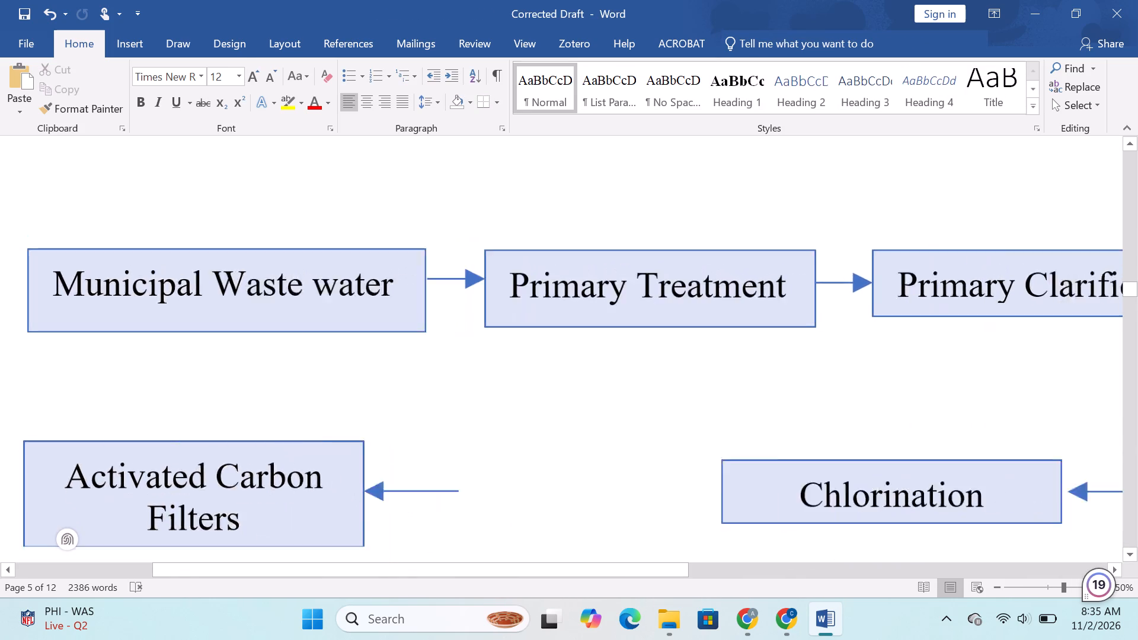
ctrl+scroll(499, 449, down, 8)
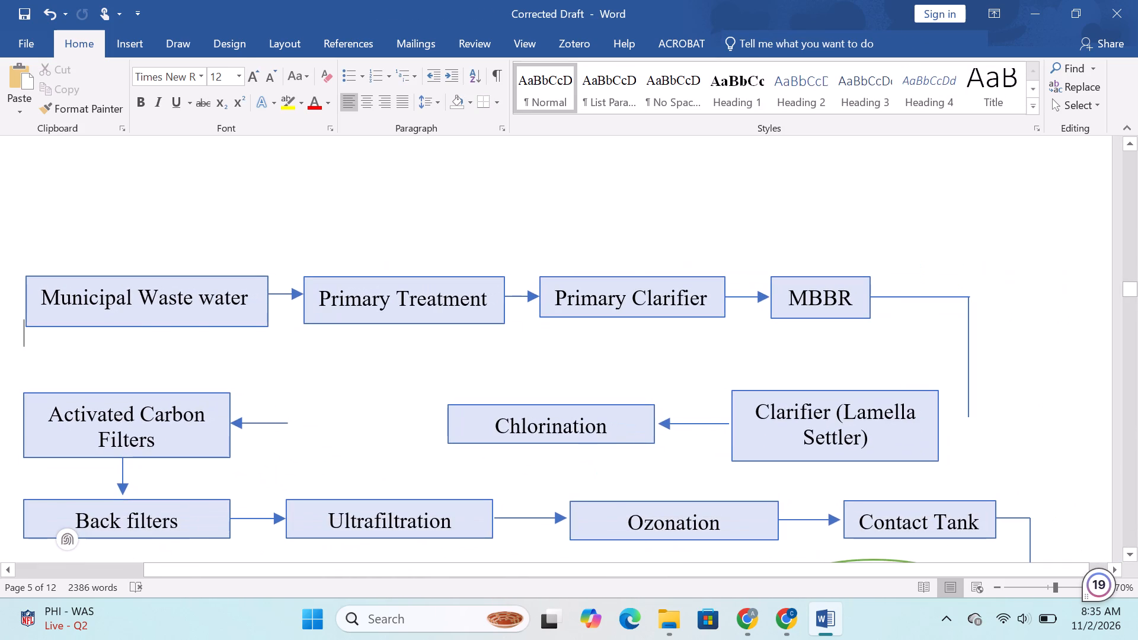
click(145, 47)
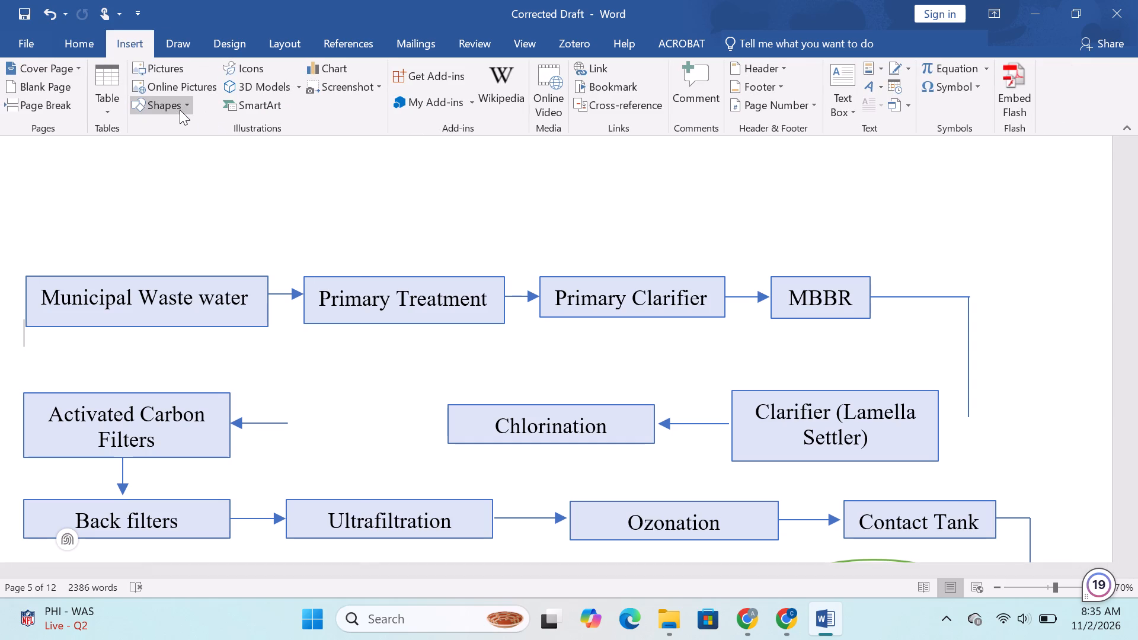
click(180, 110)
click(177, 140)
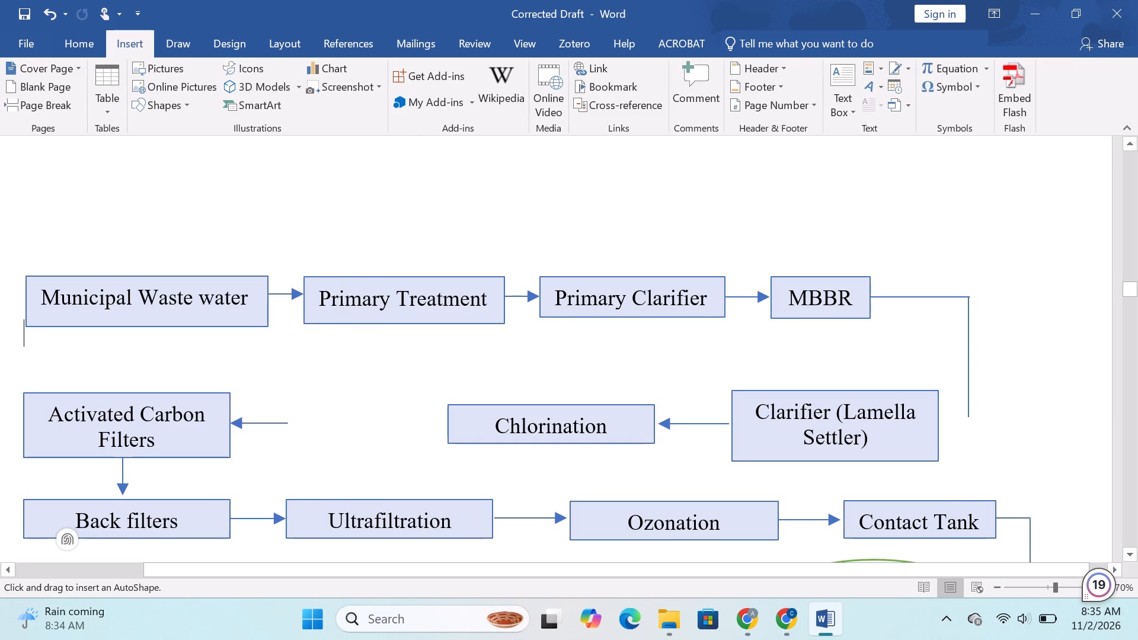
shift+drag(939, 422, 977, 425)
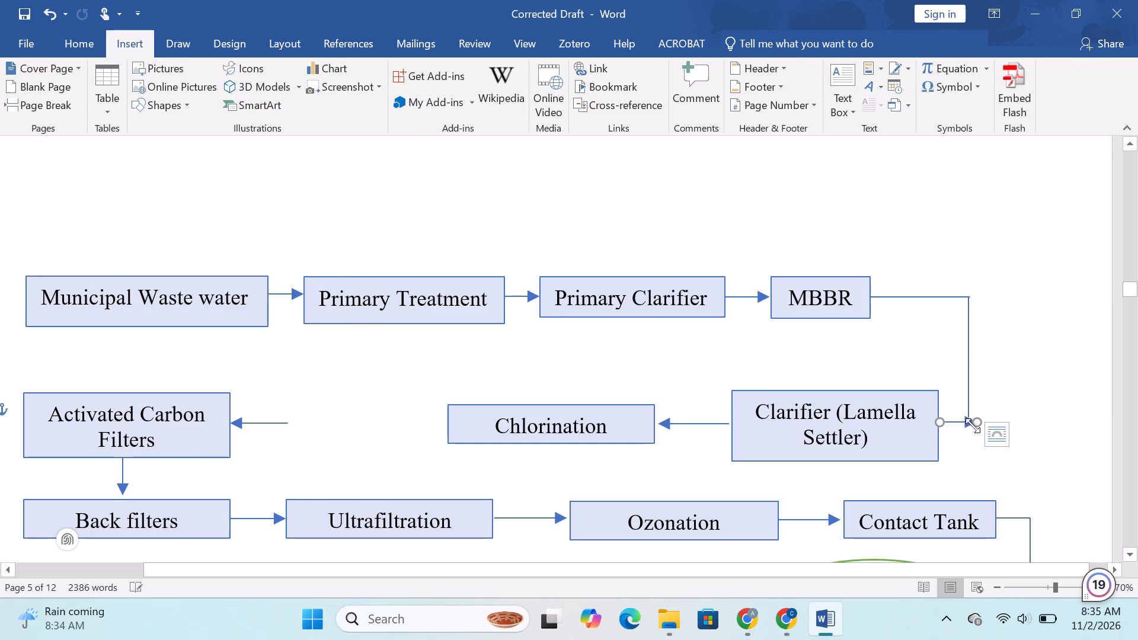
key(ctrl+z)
Draw a level arrow from the lower end of the vertical line to the edge of the Clarifier (Lamella Settler) box.
click(124, 32)
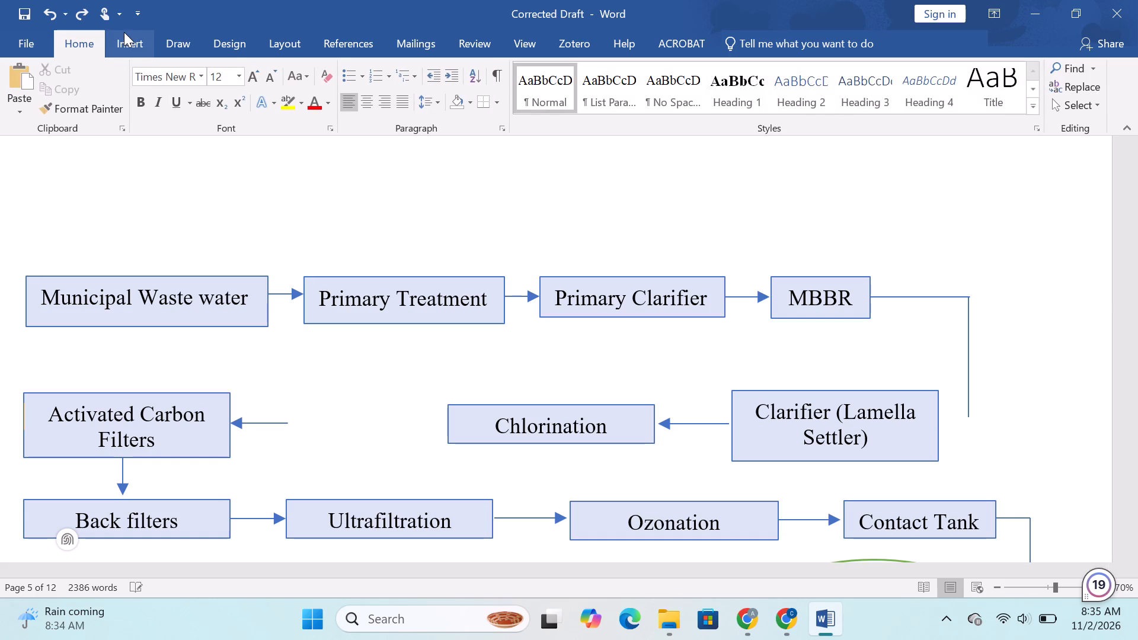
click(159, 102)
click(174, 136)
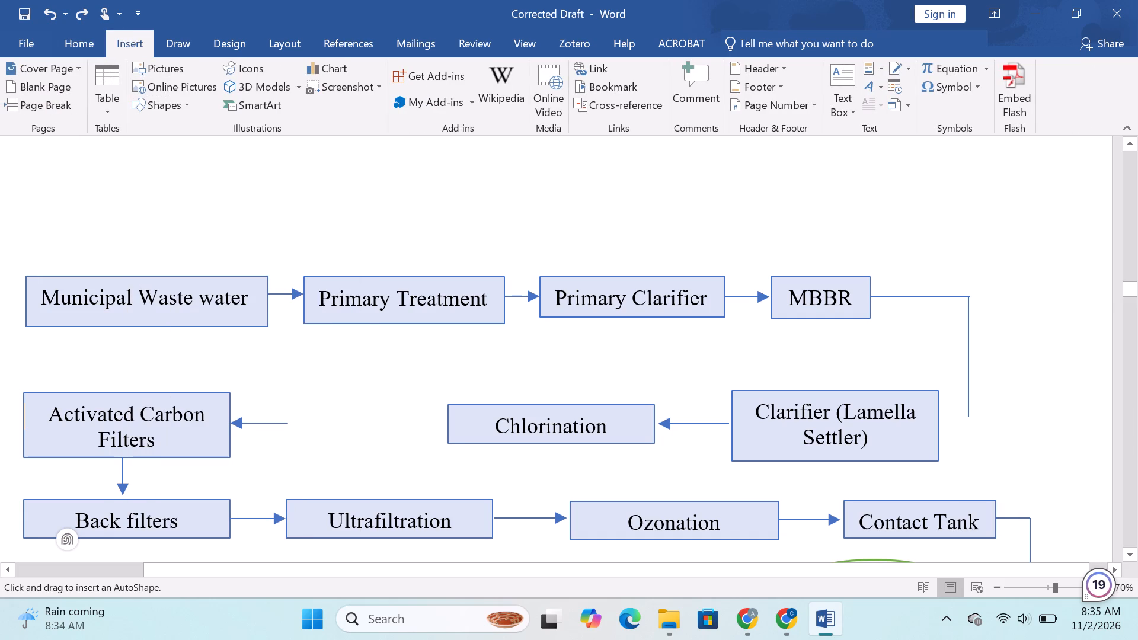
shift+drag(968, 416, 969, 417)
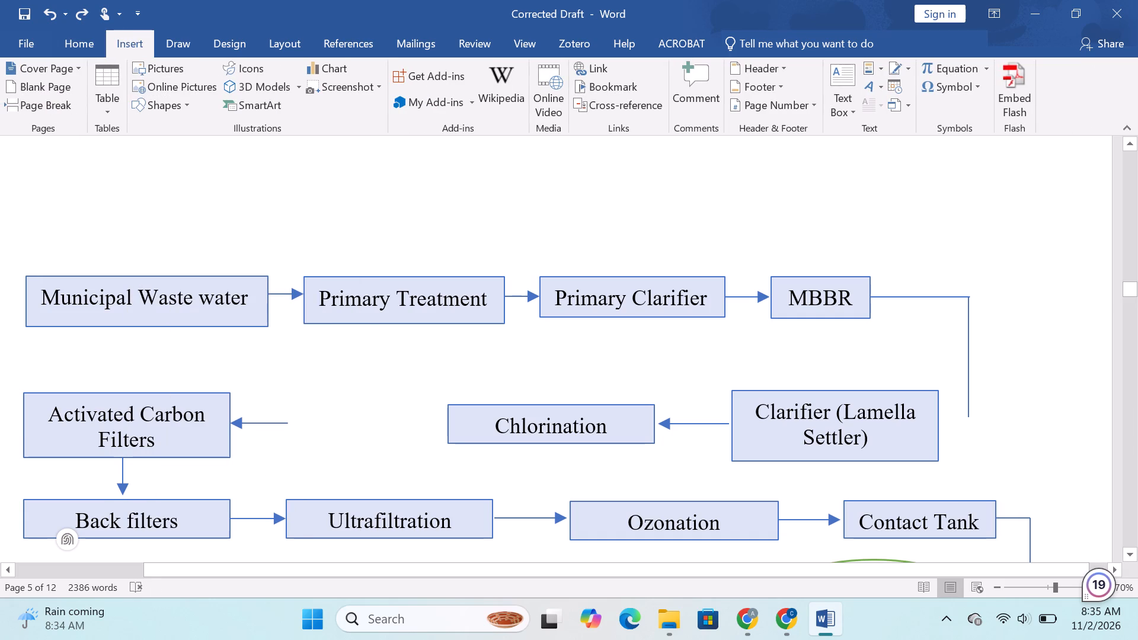
shift+drag(969, 417, 940, 417)
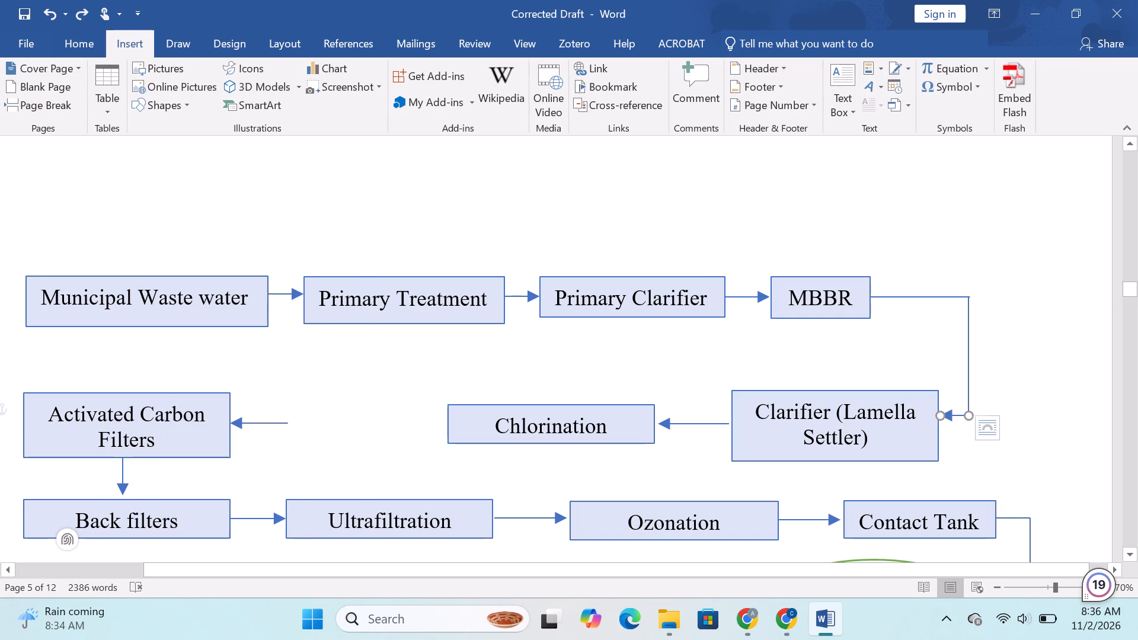
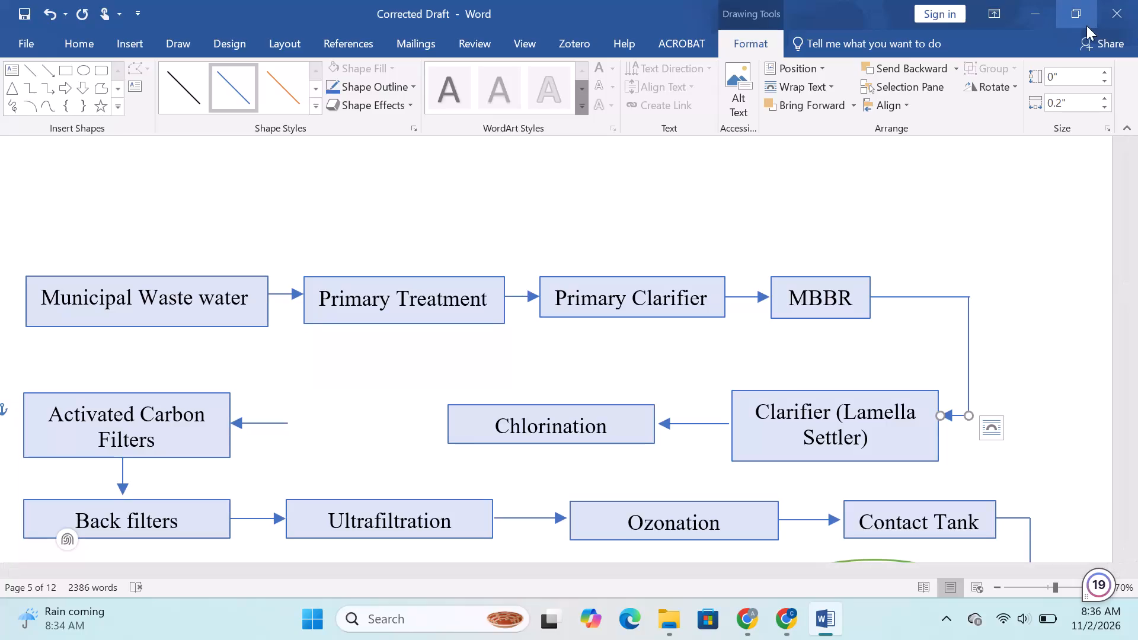
Nudge the vertical line between MBBR and Clarifier (Lamella Settler) sideways to align it with the end of the horizontal line.
ctrl+scroll(1086, 25, up, 1)
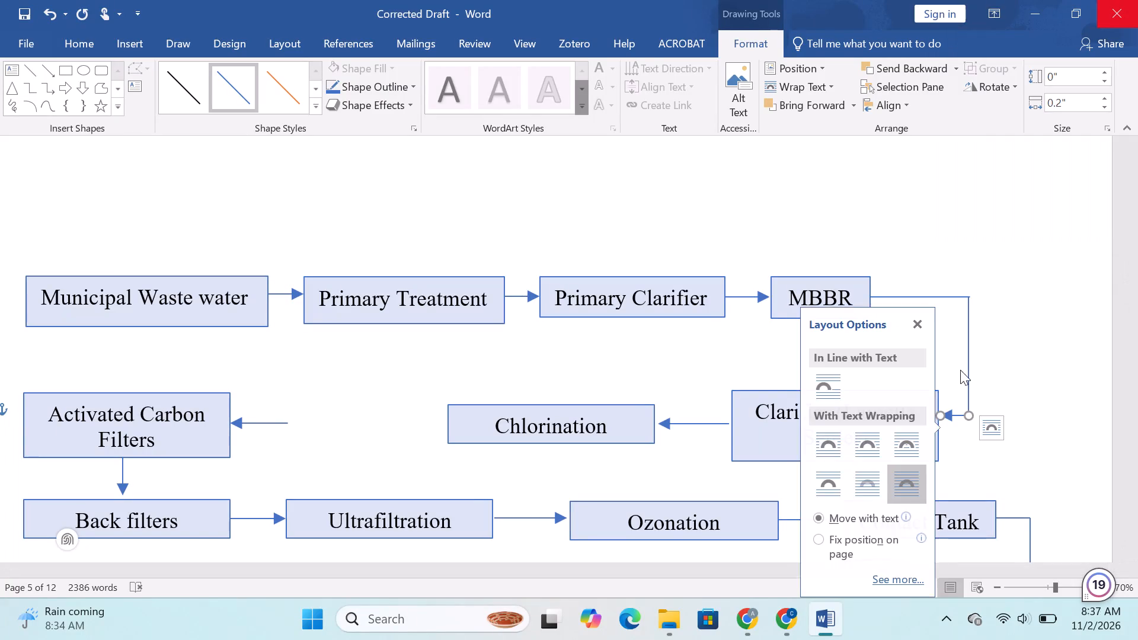
click(667, 331)
ctrl+scroll(983, 497, up, 2)
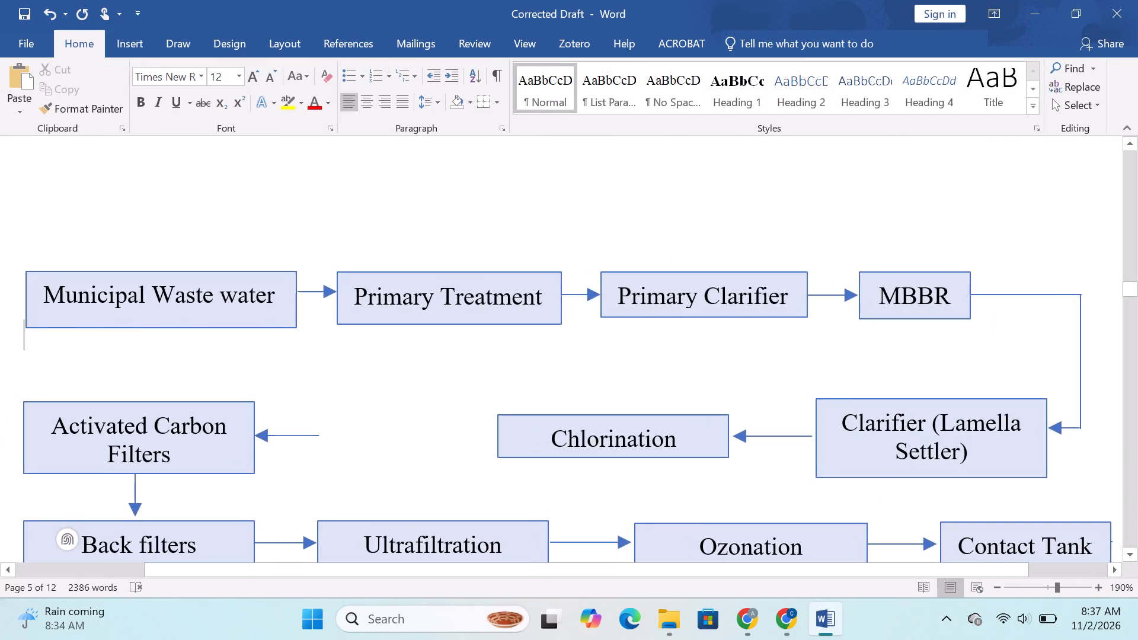
scroll(417, 236, down, 4)
scroll(486, 338, up, 3)
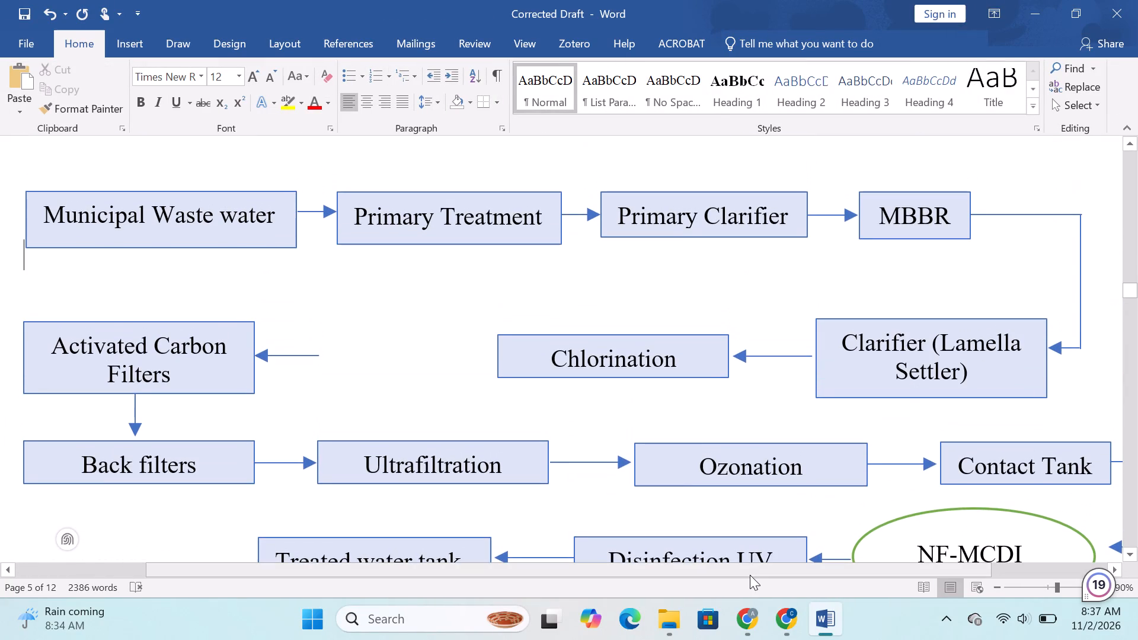
drag(750, 575, 916, 580)
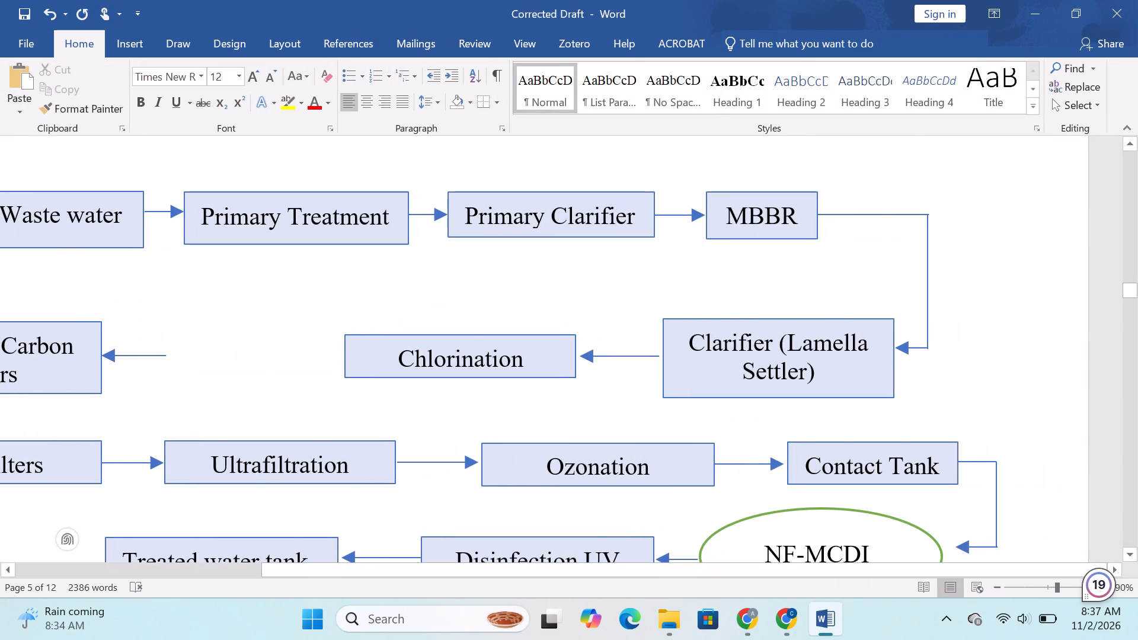
click(929, 282)
click(929, 282)
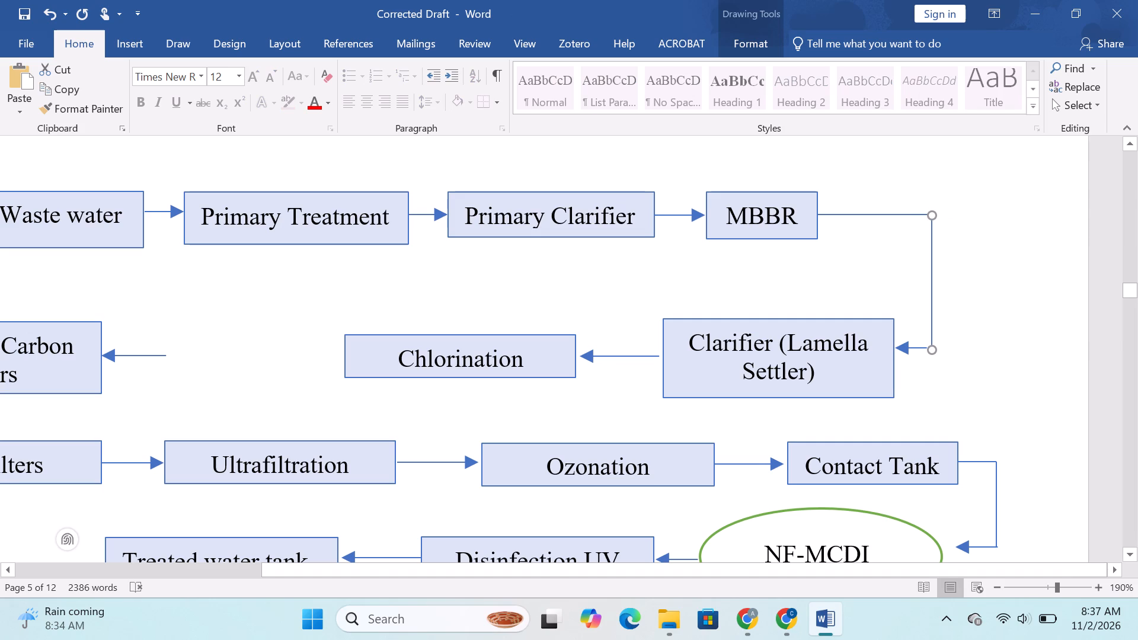
click(918, 321)
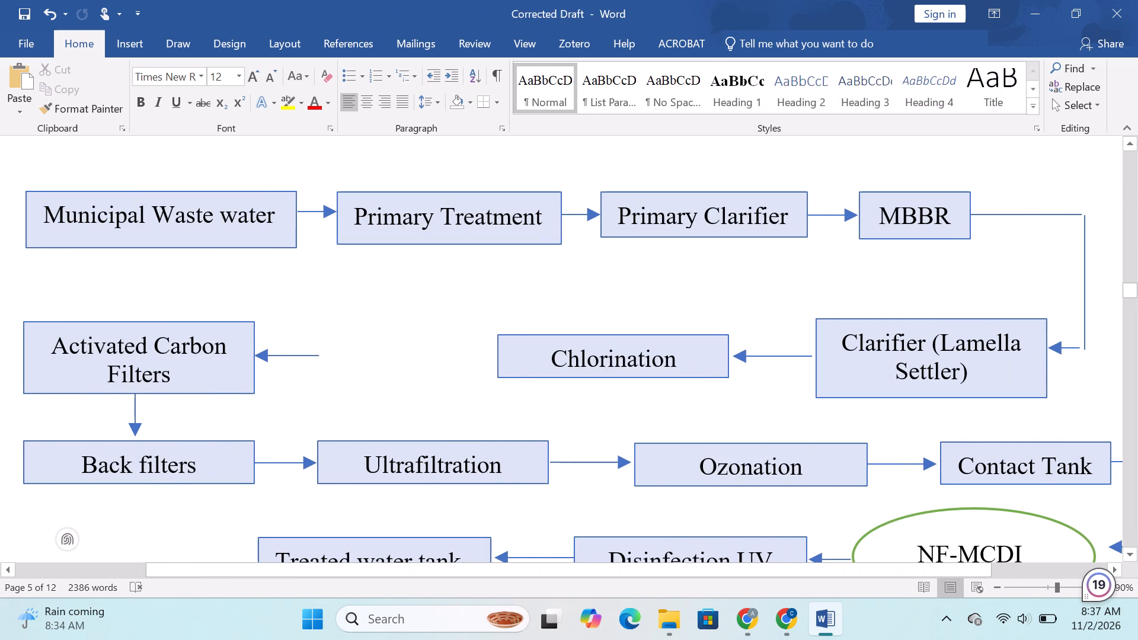
click(1088, 266)
Move the short arrow into the Clarifier (Lamella Settler) box slightly down and extend the vertical line to its level.
click(1075, 341)
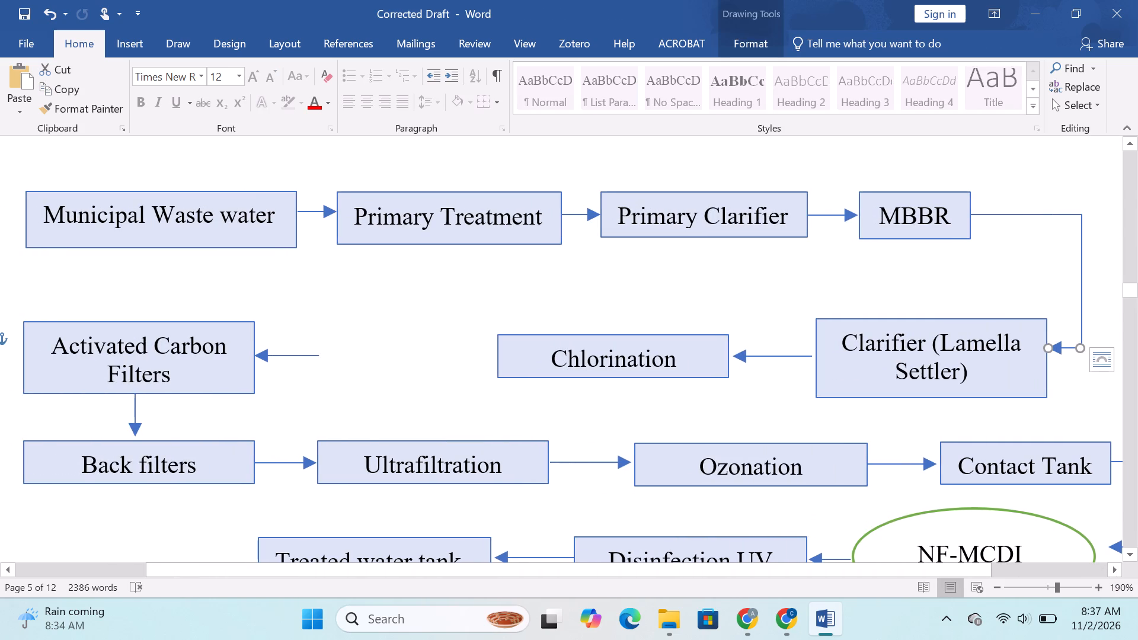
drag(1065, 347, 1065, 350)
drag(1065, 350, 1065, 357)
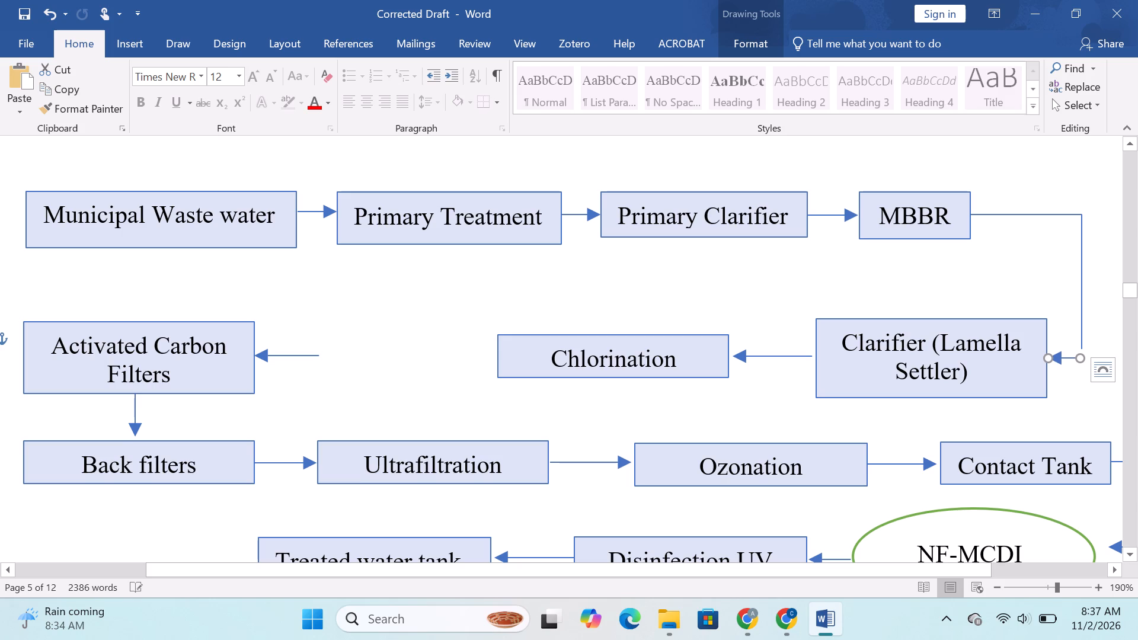
click(1082, 331)
shift+drag(1083, 346, 1083, 358)
click(1069, 409)
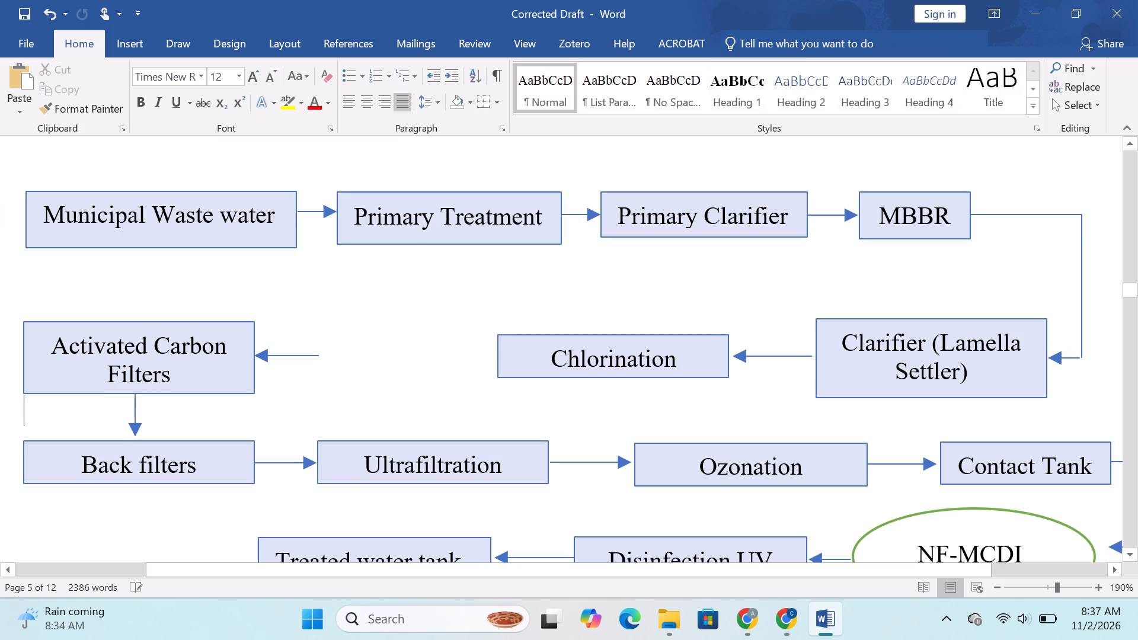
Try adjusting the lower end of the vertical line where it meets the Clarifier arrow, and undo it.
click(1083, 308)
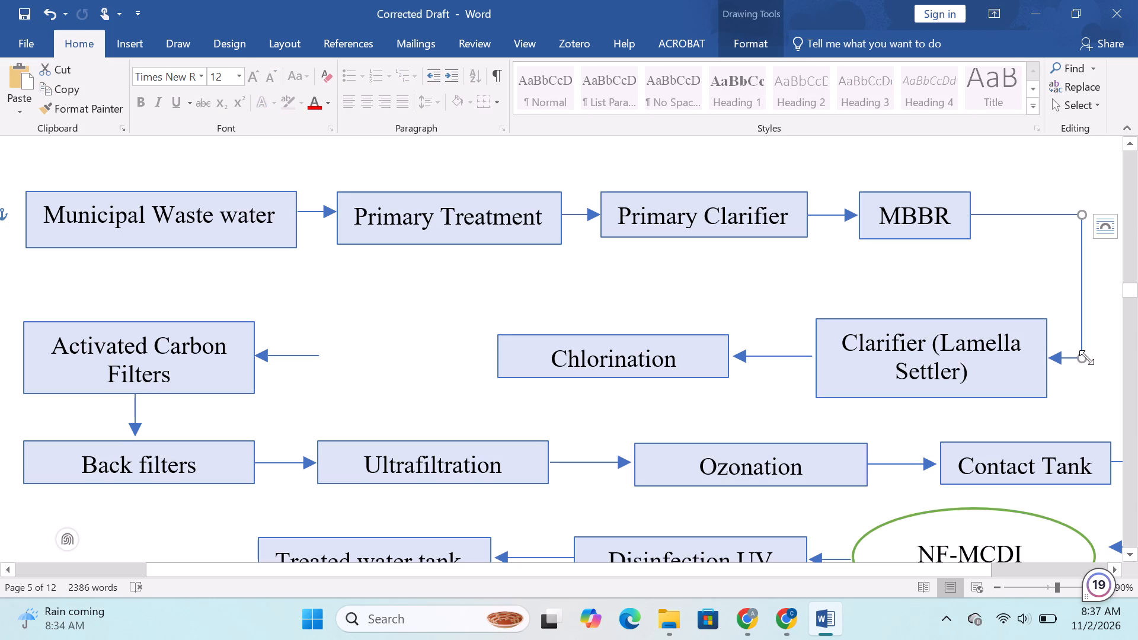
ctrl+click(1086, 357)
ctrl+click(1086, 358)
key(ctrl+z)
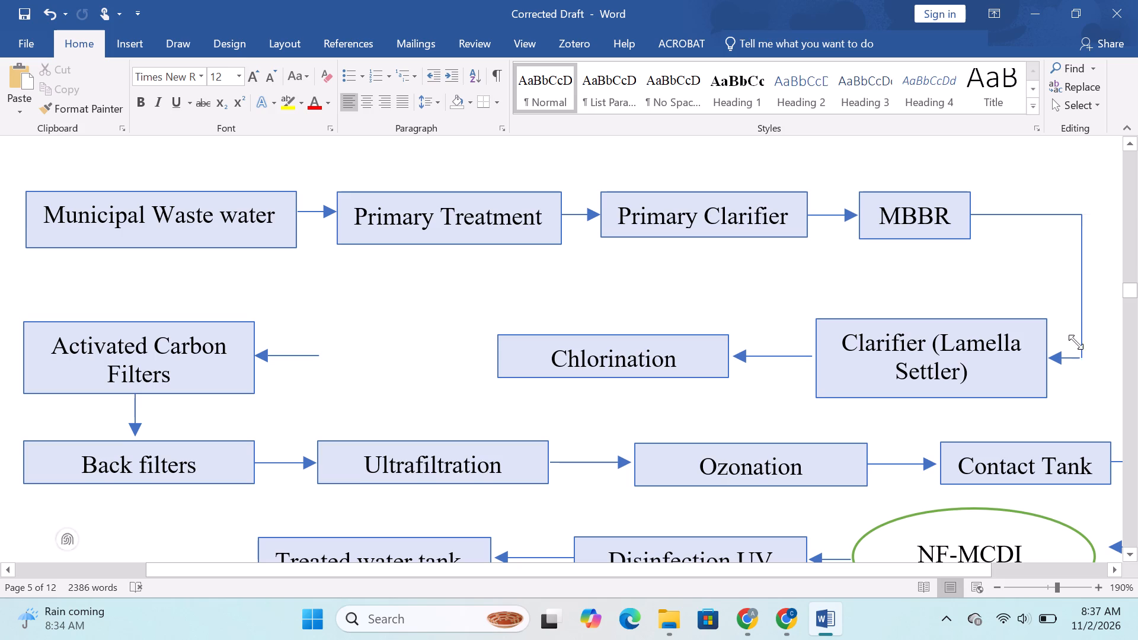
Nudge the vertical line slightly towards the Clarifier (Lamella Settler) box so it joins the tail of the short arrow.
click(1082, 284)
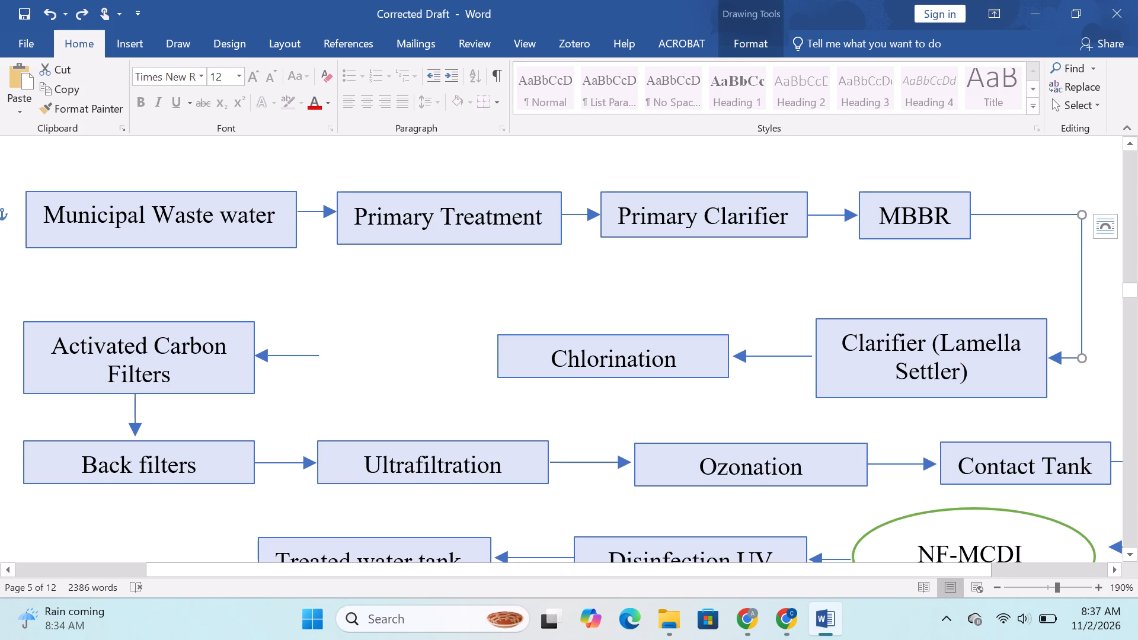
click(972, 281)
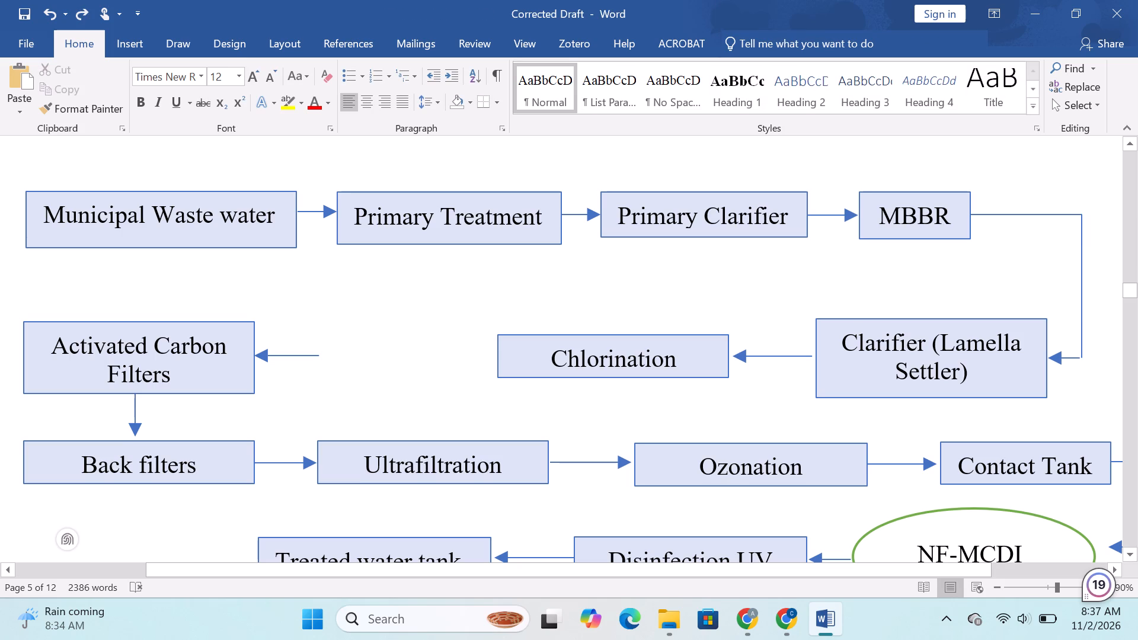
click(1080, 302)
click(1082, 303)
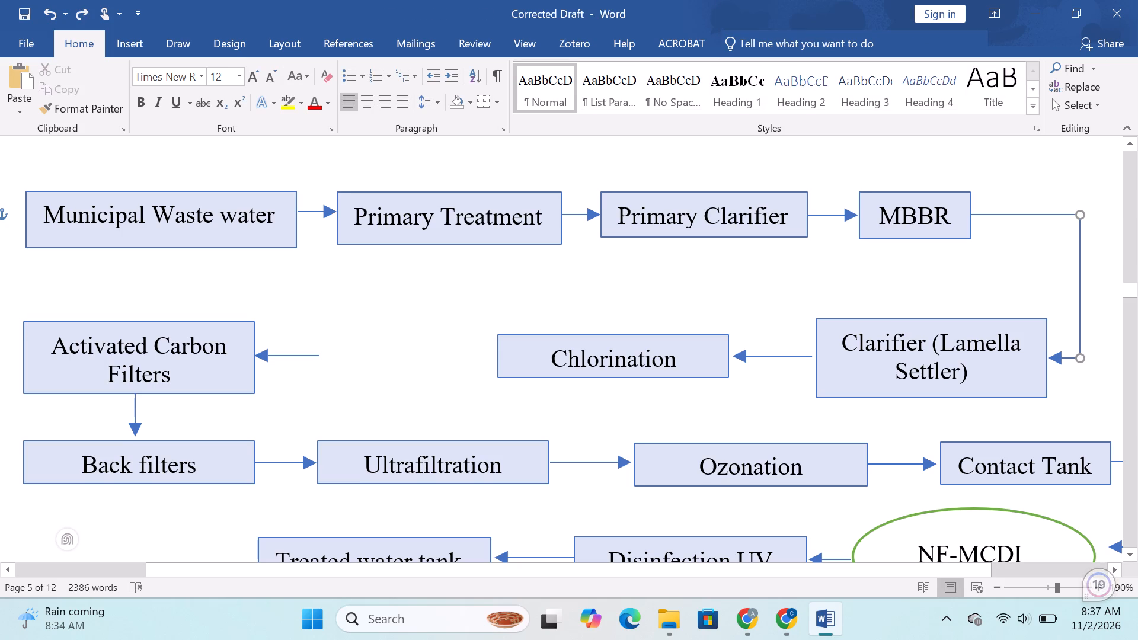
click(1032, 314)
Adjust the upper end of the vertical line at its corner with the horizontal line leaving MBBR.
ctrl+scroll(1007, 277, up, 3)
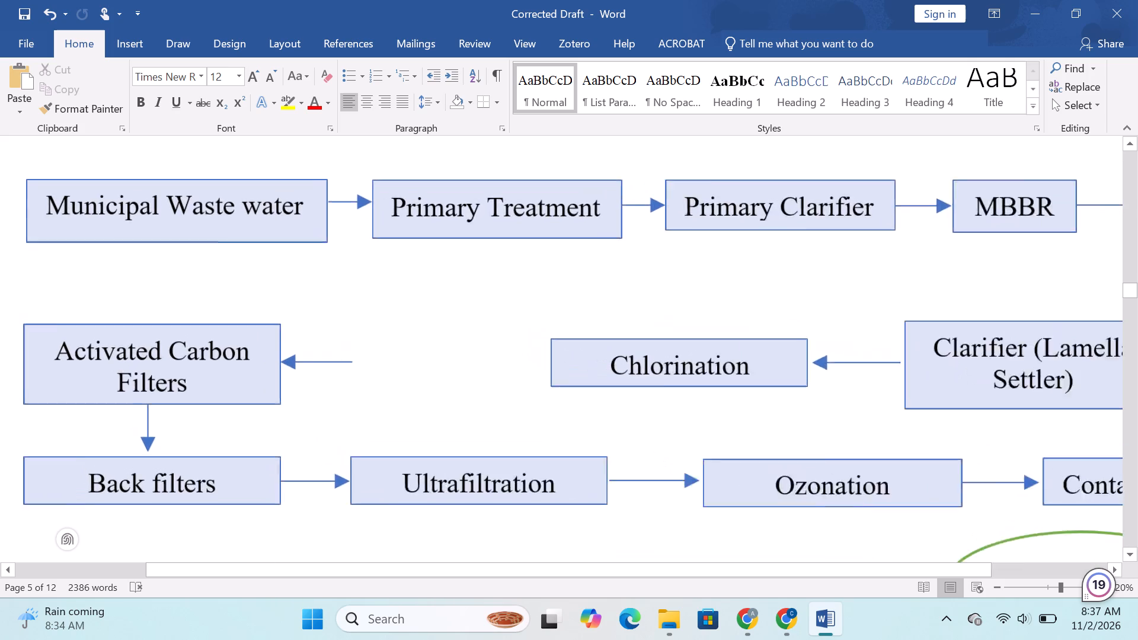
drag(830, 564, 1053, 567)
ctrl+scroll(1019, 234, up, 3)
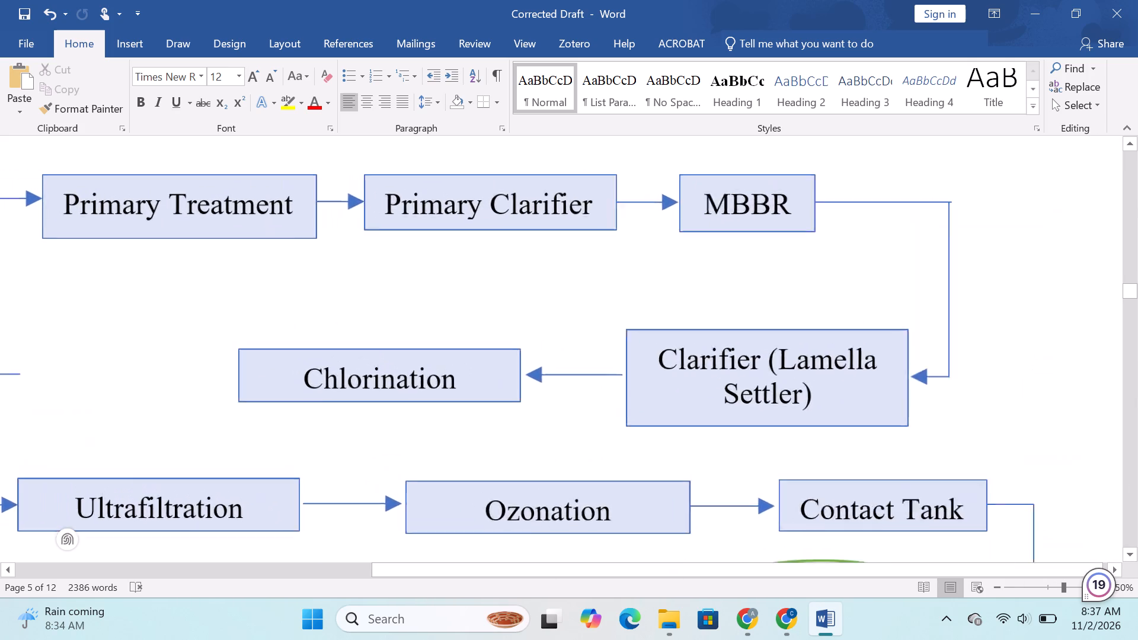
ctrl+scroll(1019, 234, up, 1)
click(1054, 206)
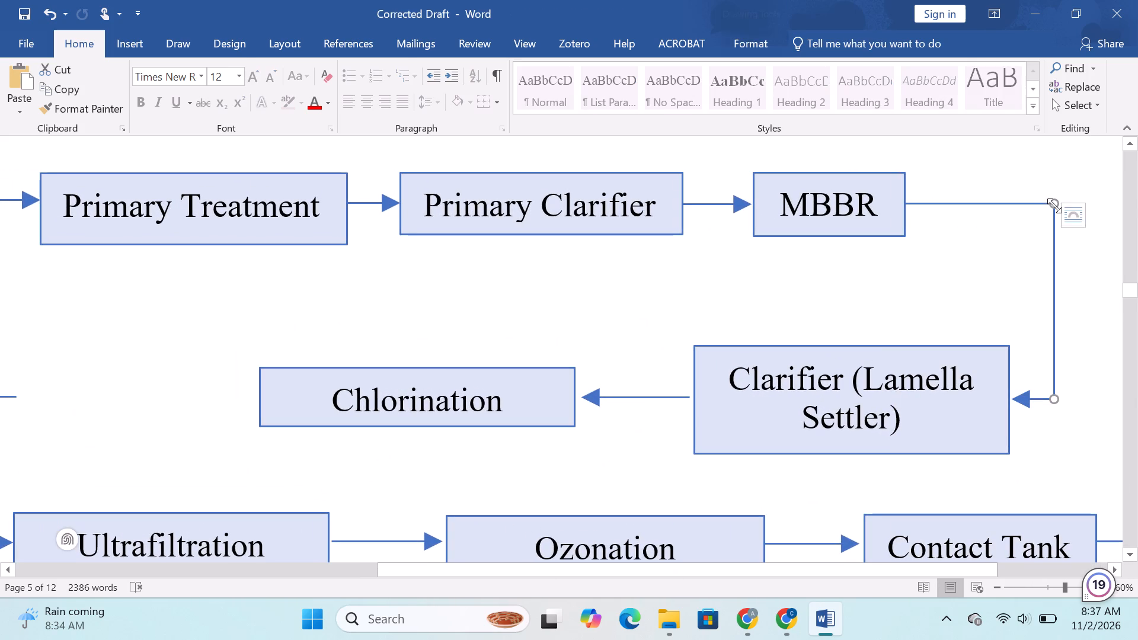
ctrl+scroll(1077, 229, up, 4)
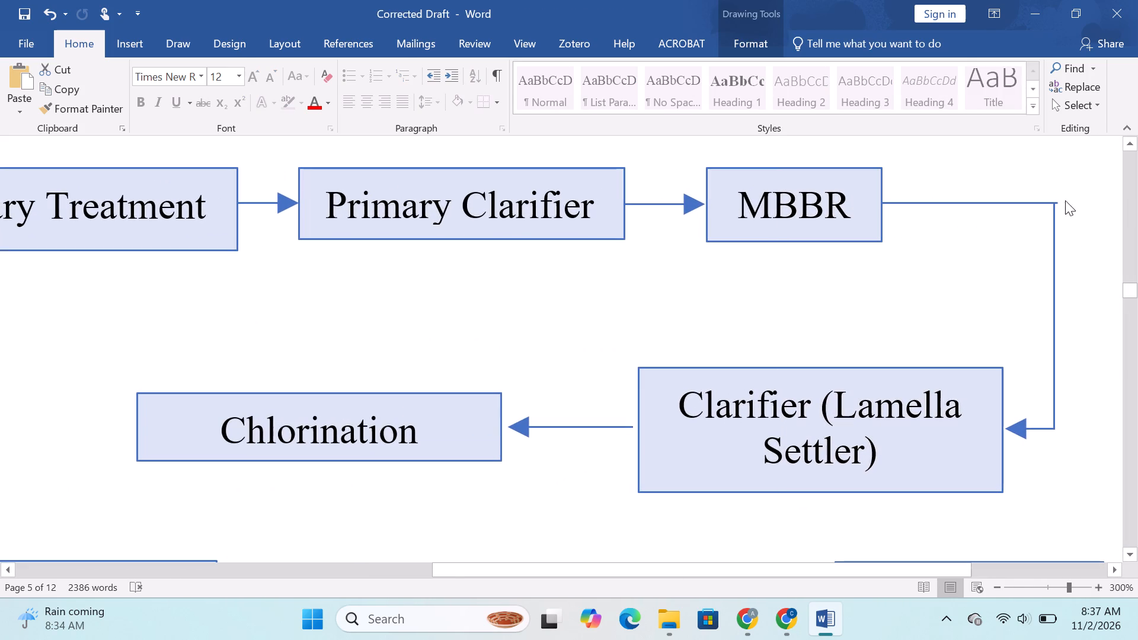
shift+drag(1056, 200, 1050, 201)
click(1043, 227)
ctrl+scroll(858, 344, down, 7)
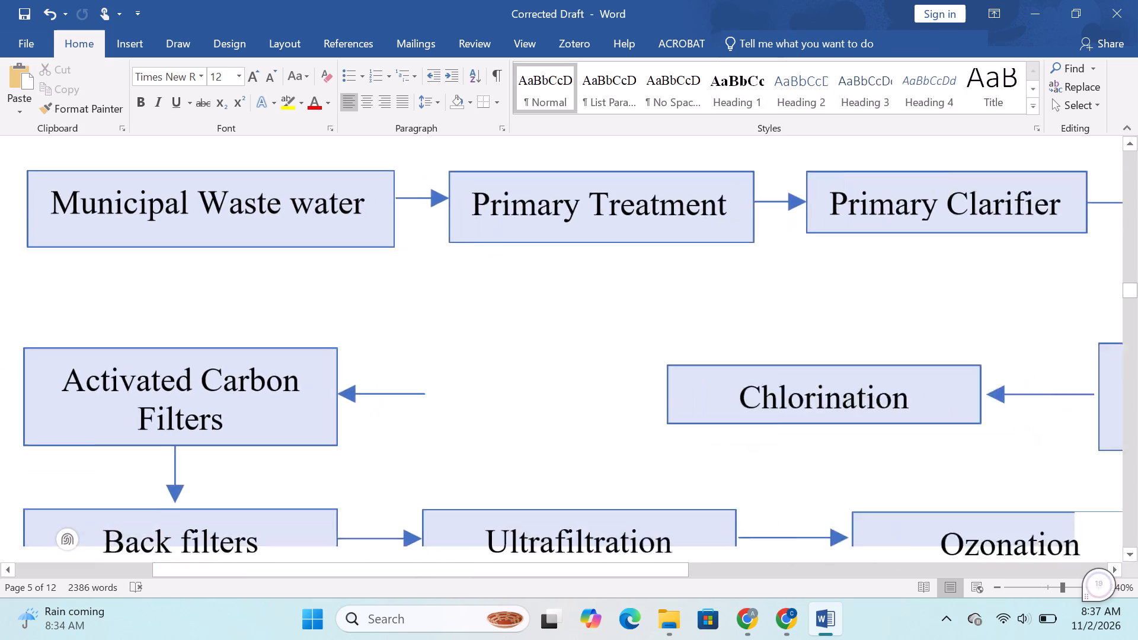
ctrl+scroll(846, 353, down, 6)
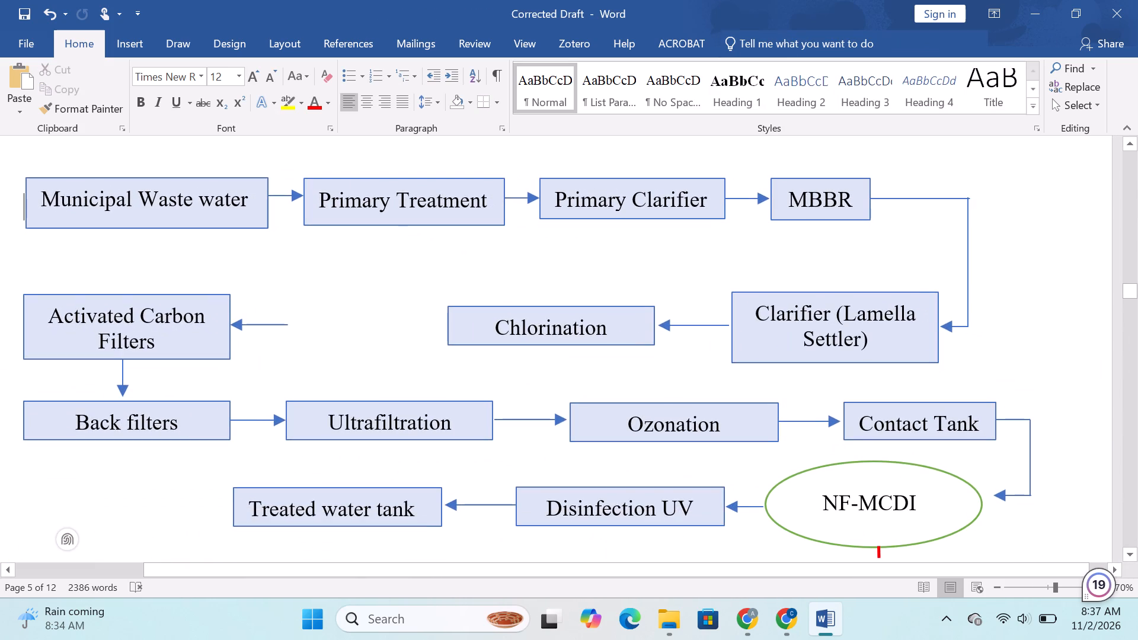
Shorten the horizontal line leaving MBBR so its end stops exactly at the vertical line.
ctrl+scroll(1038, 197, up, 6)
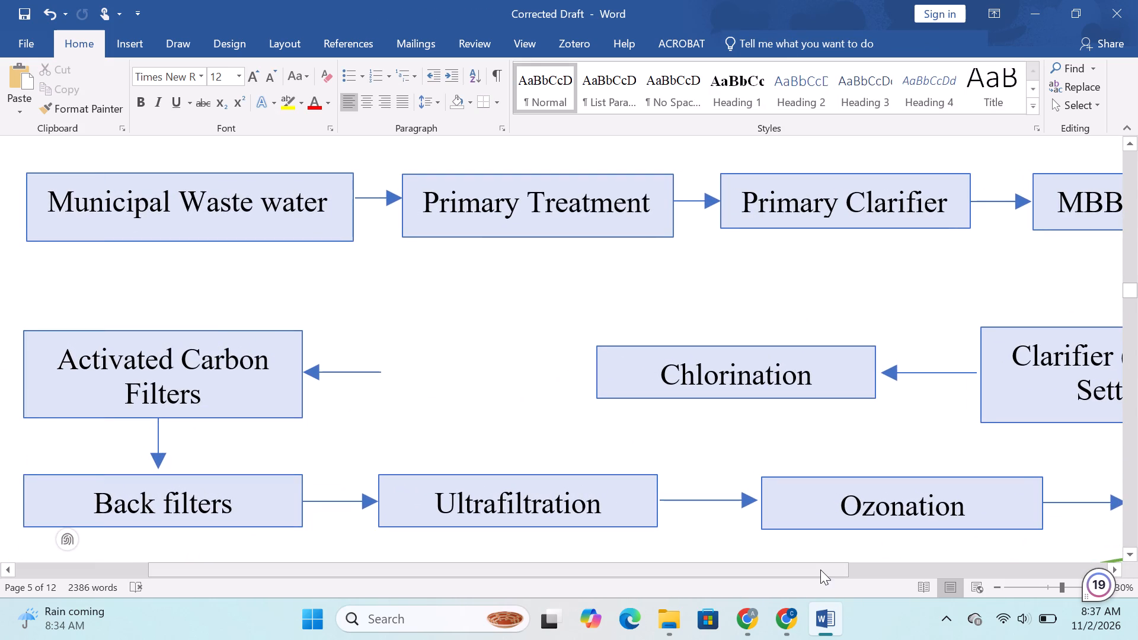
drag(820, 569, 1131, 564)
ctrl+scroll(1044, 168, up, 7)
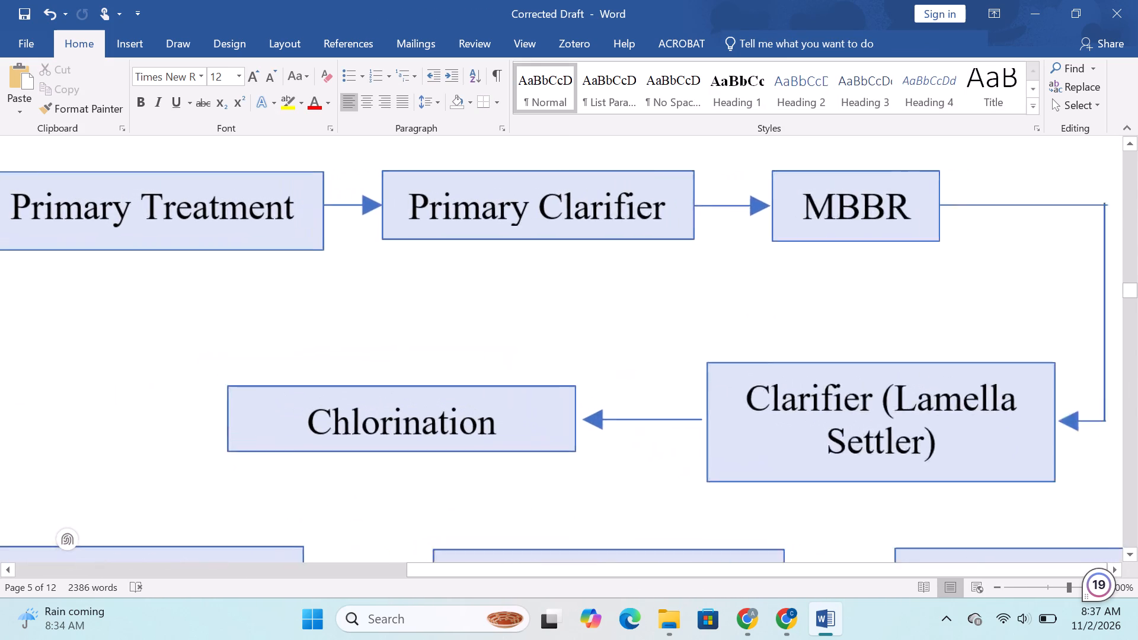
drag(913, 570, 1136, 573)
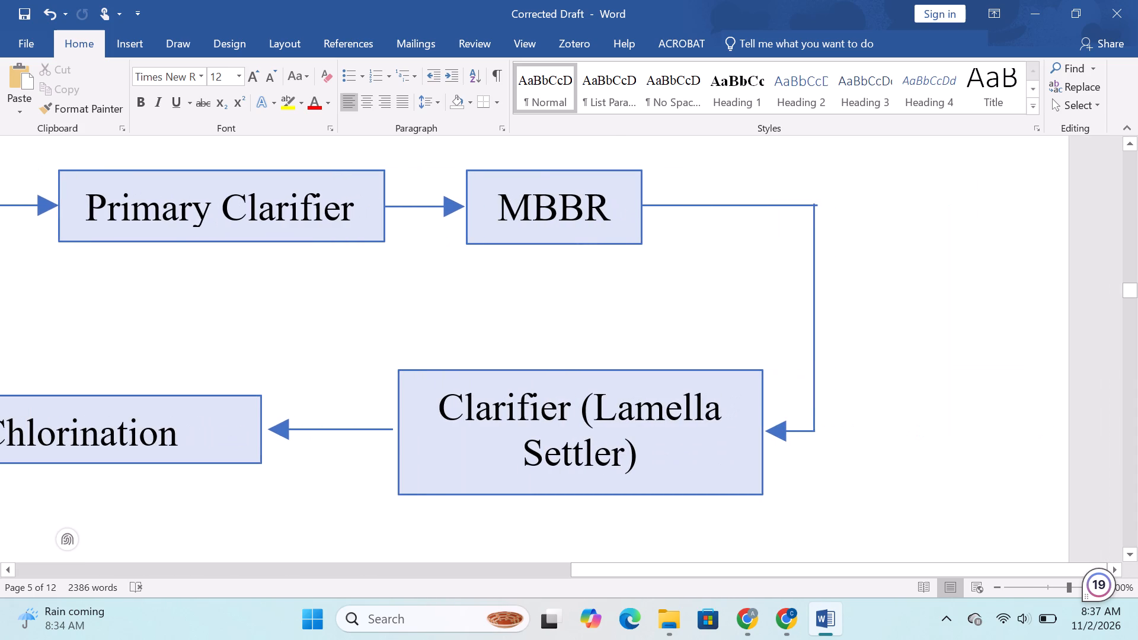
ctrl+scroll(900, 230, up, 4)
click(906, 209)
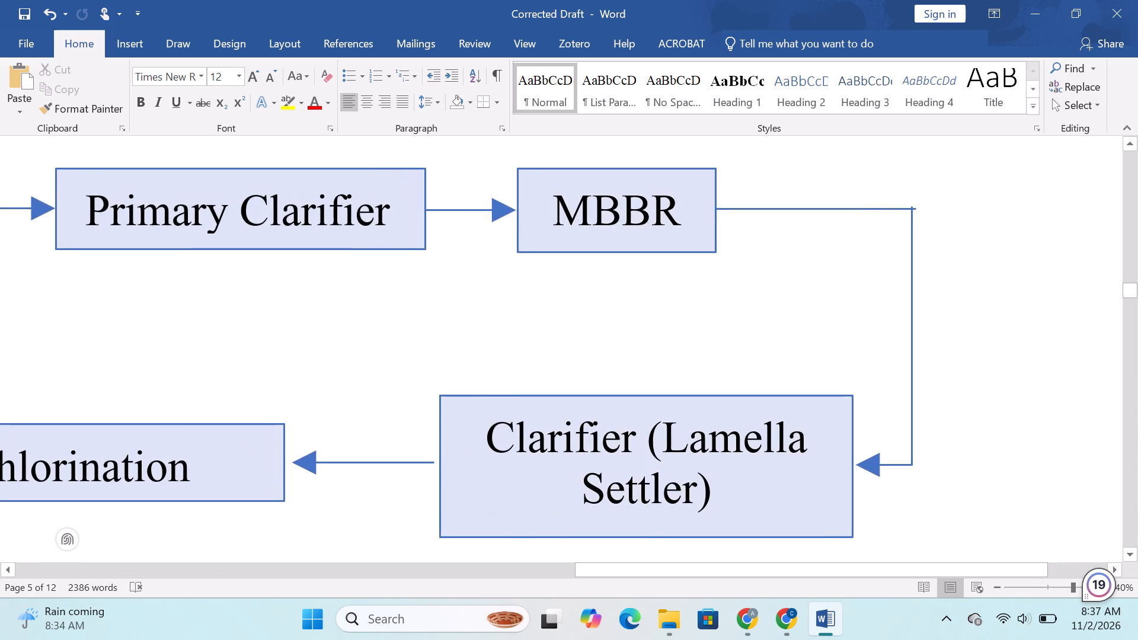
shift+drag(920, 209, 913, 209)
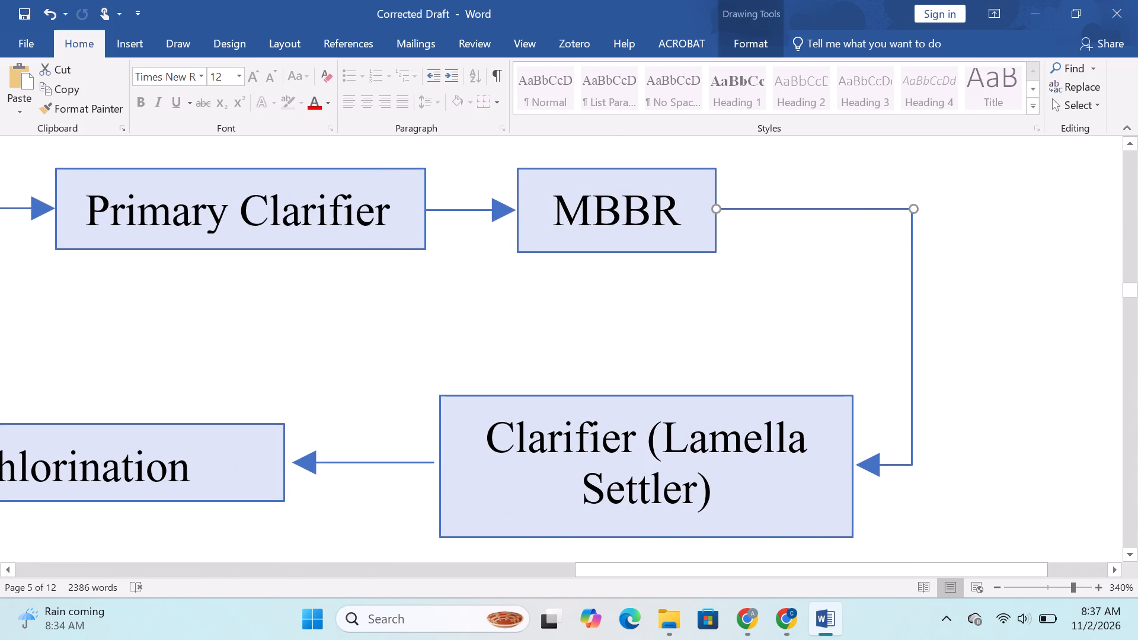
shift+drag(913, 209, 912, 209)
click(933, 295)
ctrl+scroll(904, 365, down, 2)
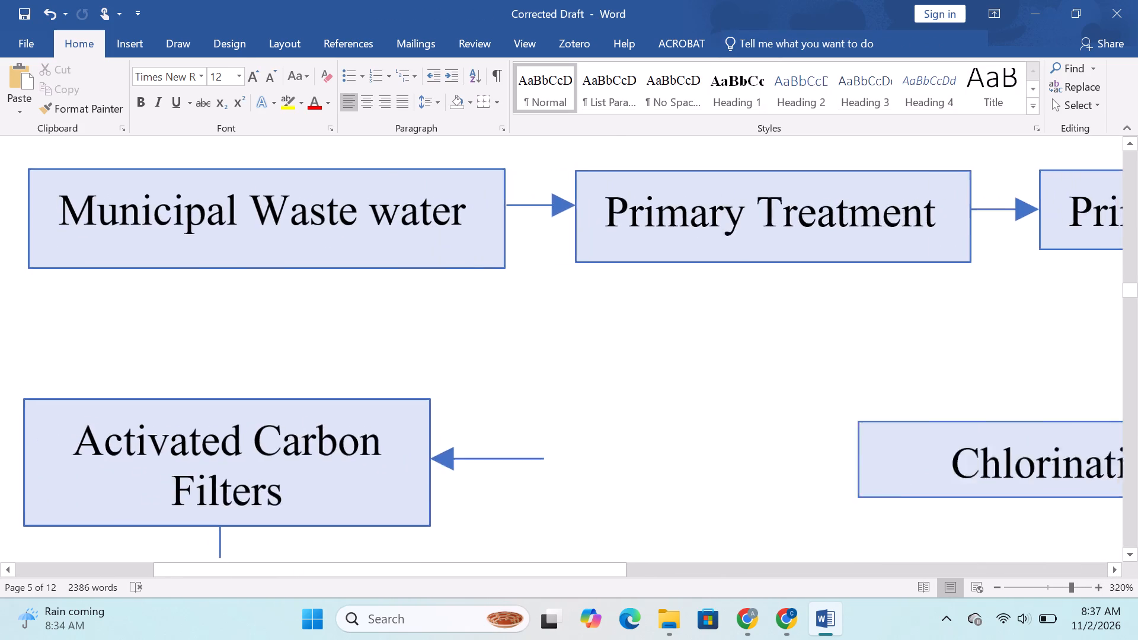
ctrl+scroll(884, 397, down, 17)
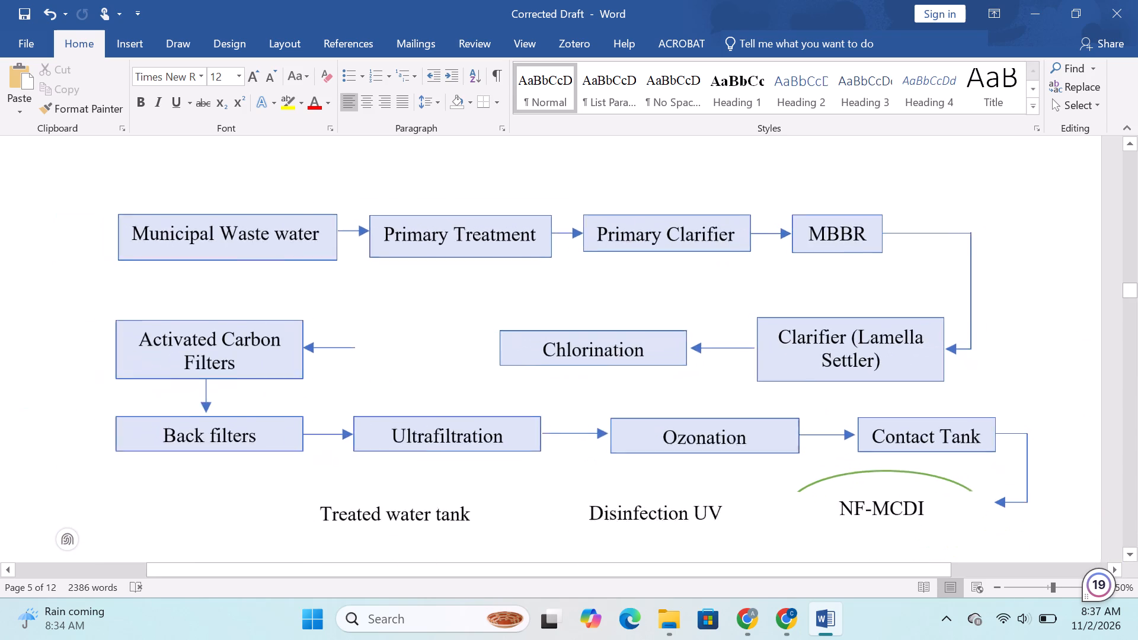
Examine the corner between the horizontal line leaving MBBR and the vertical line for any remaining overhang.
ctrl+scroll(1051, 224, up, 8)
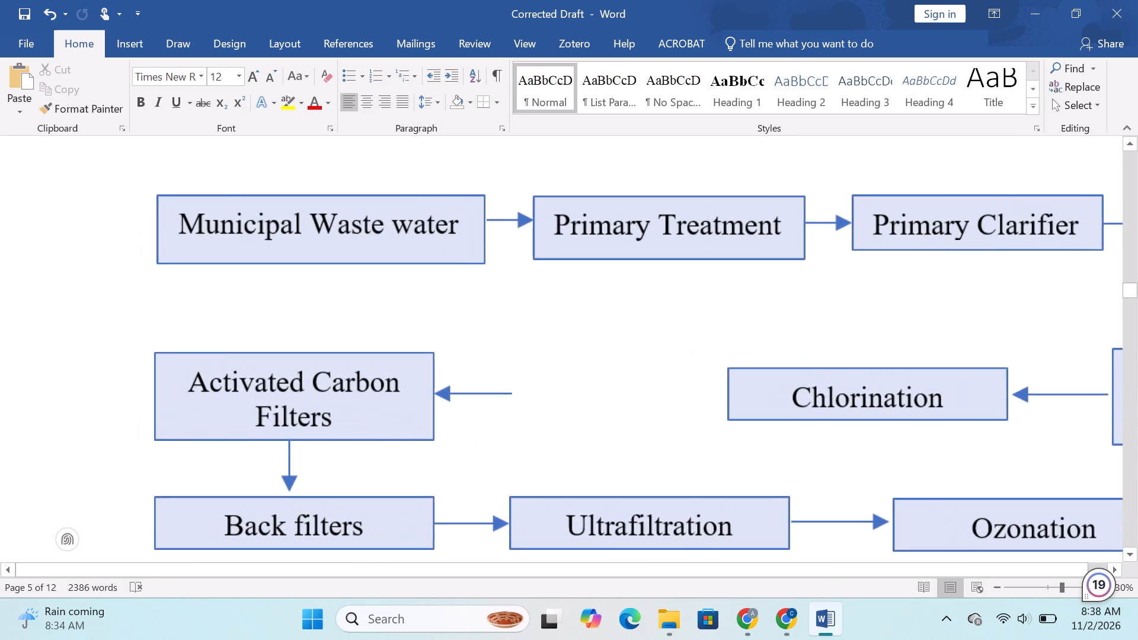
drag(752, 570, 1112, 581)
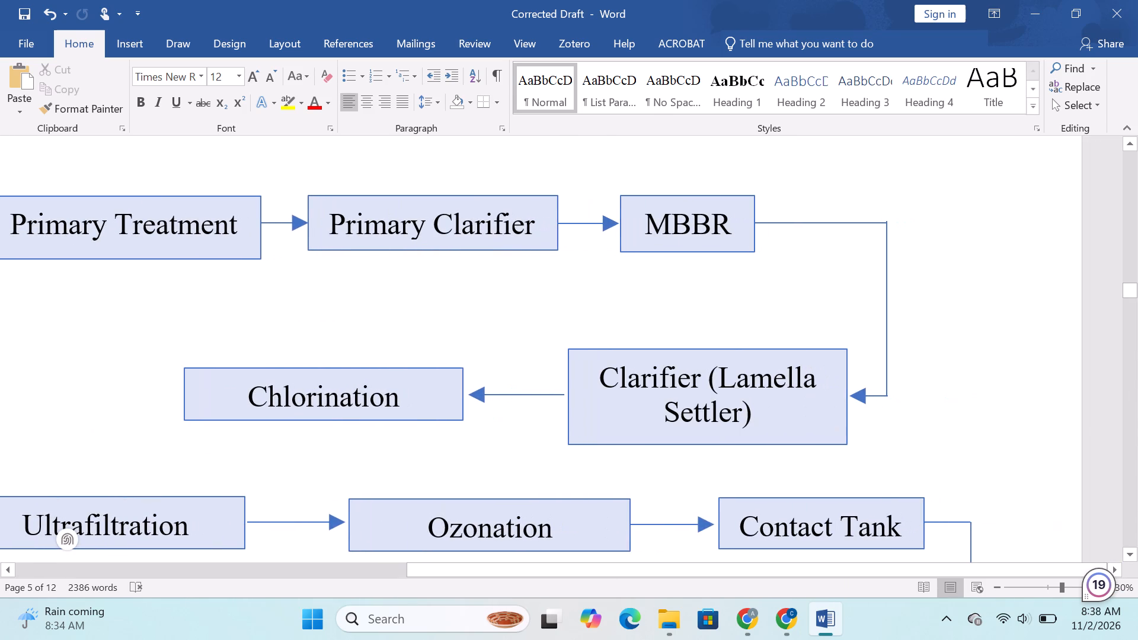
ctrl+scroll(980, 215, up, 8)
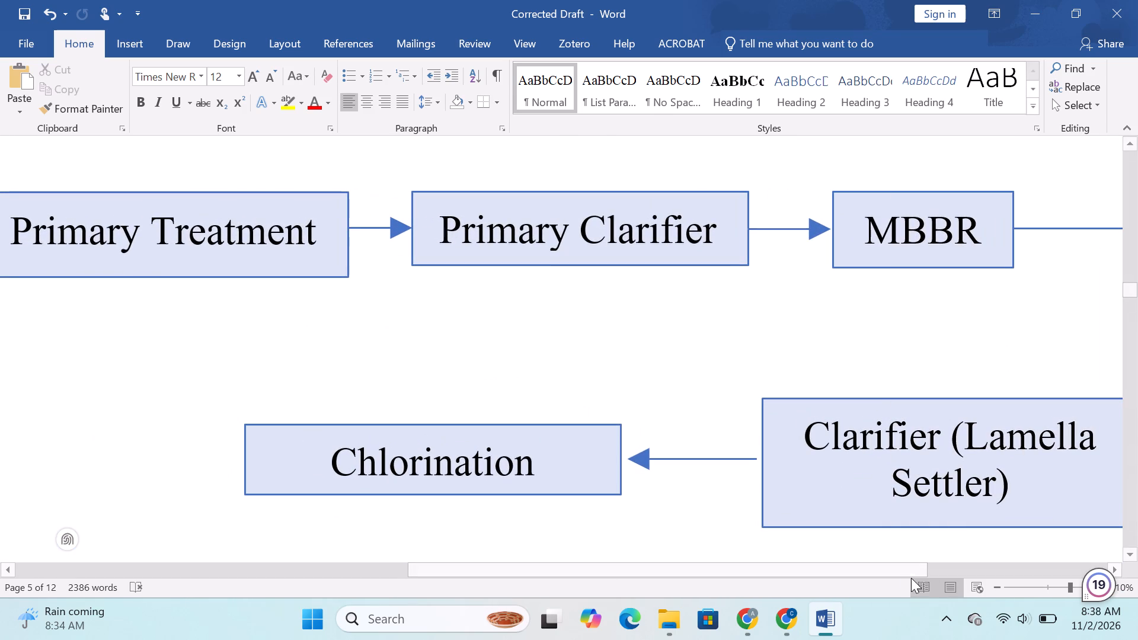
drag(899, 575, 1137, 569)
ctrl+scroll(1030, 372, up, 4)
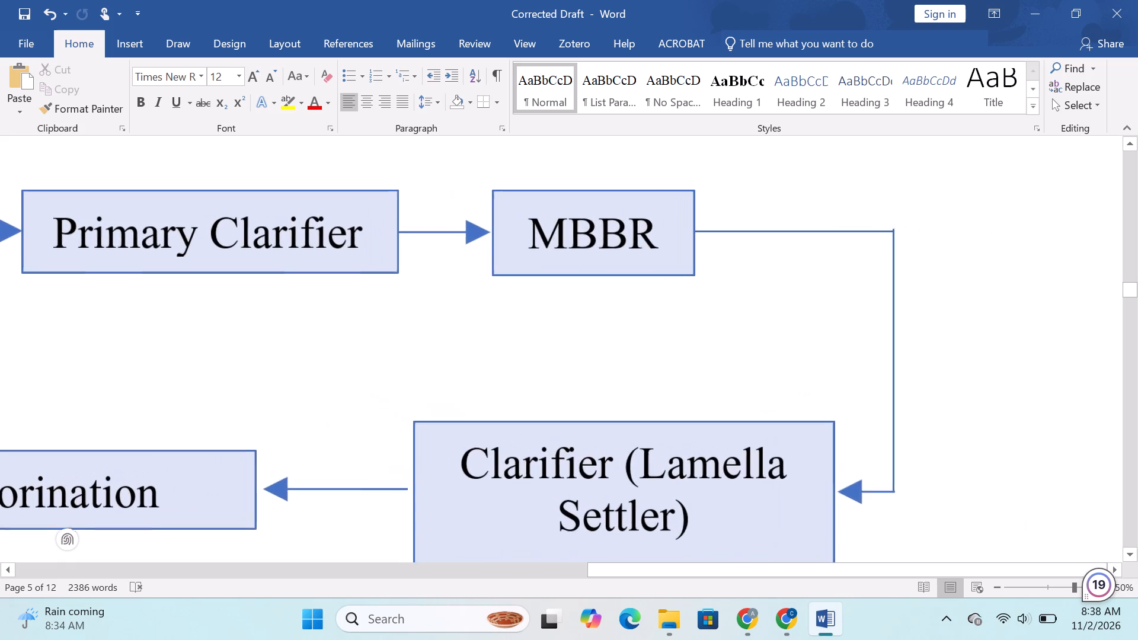
click(903, 233)
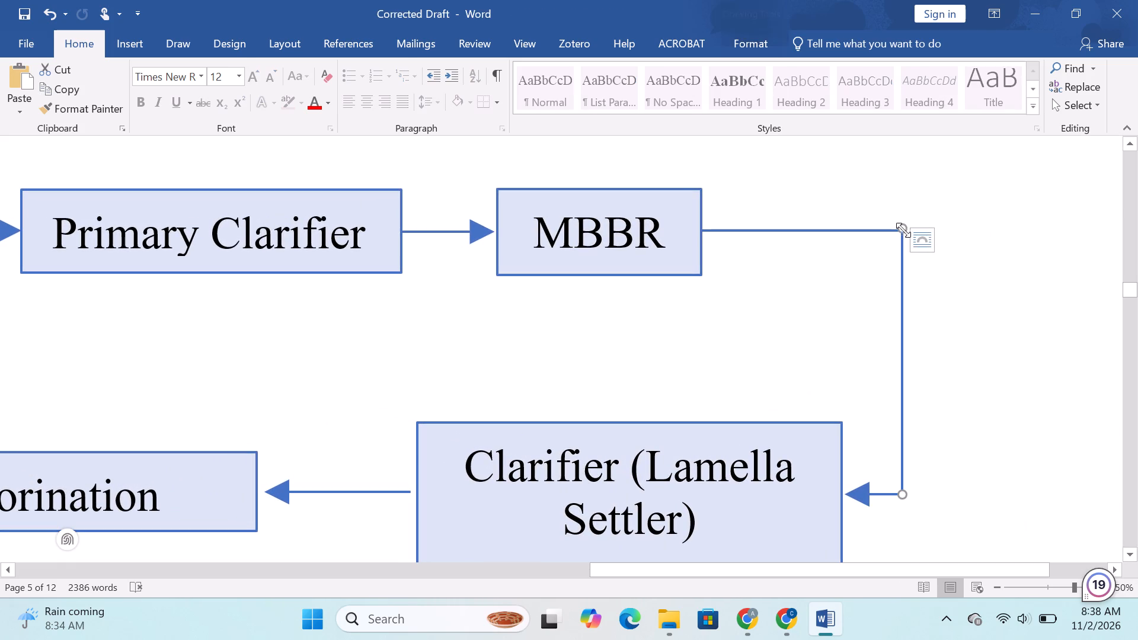
shift+click(903, 225)
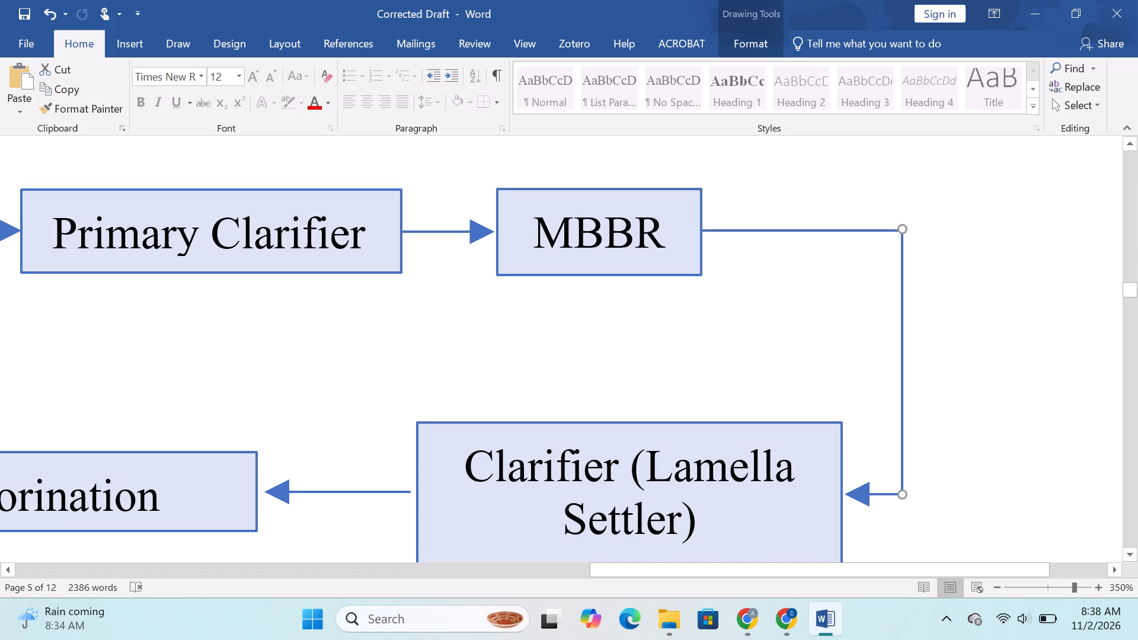
click(977, 318)
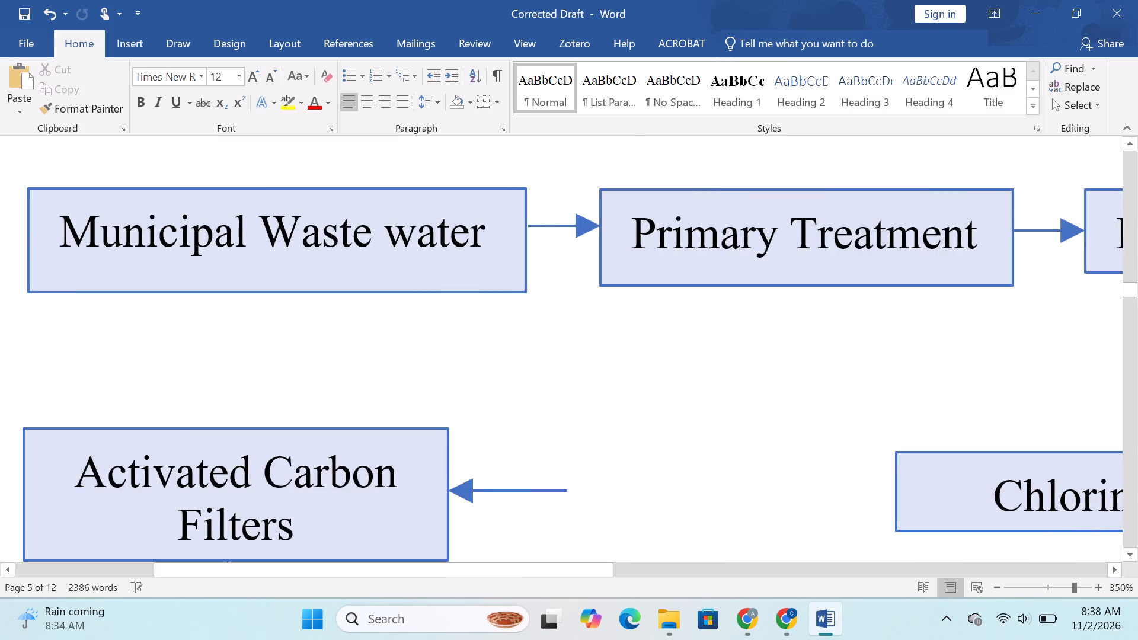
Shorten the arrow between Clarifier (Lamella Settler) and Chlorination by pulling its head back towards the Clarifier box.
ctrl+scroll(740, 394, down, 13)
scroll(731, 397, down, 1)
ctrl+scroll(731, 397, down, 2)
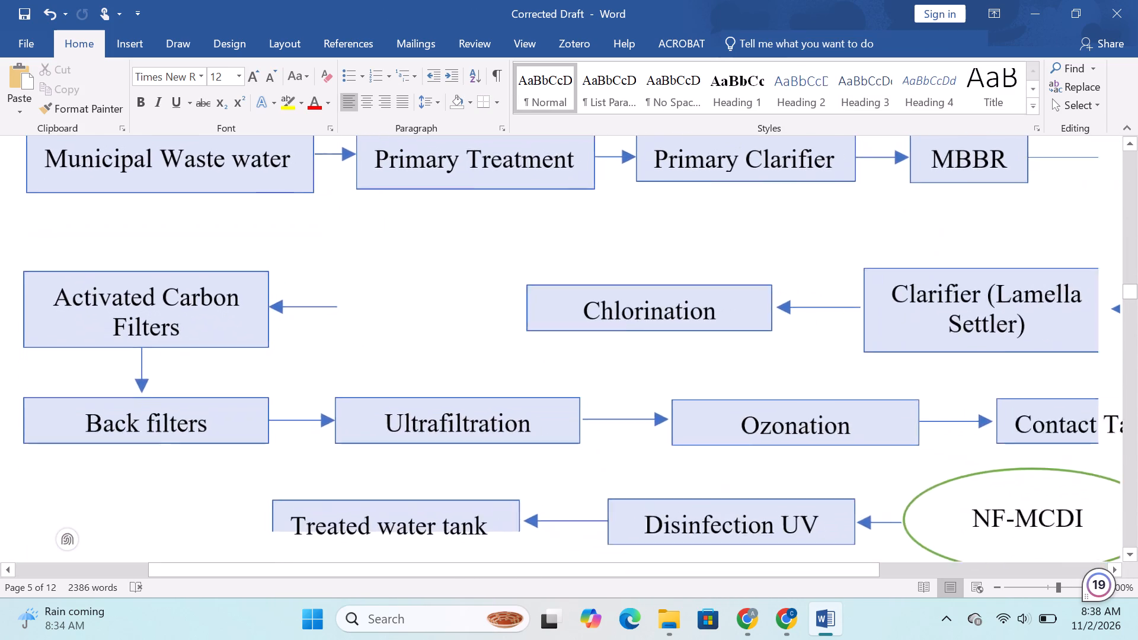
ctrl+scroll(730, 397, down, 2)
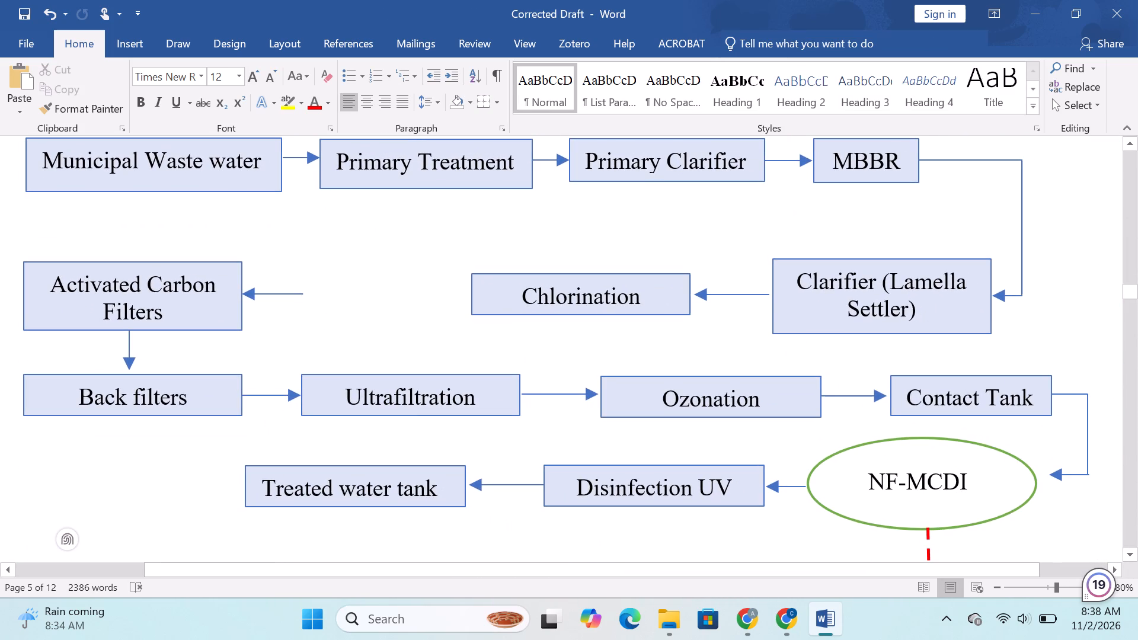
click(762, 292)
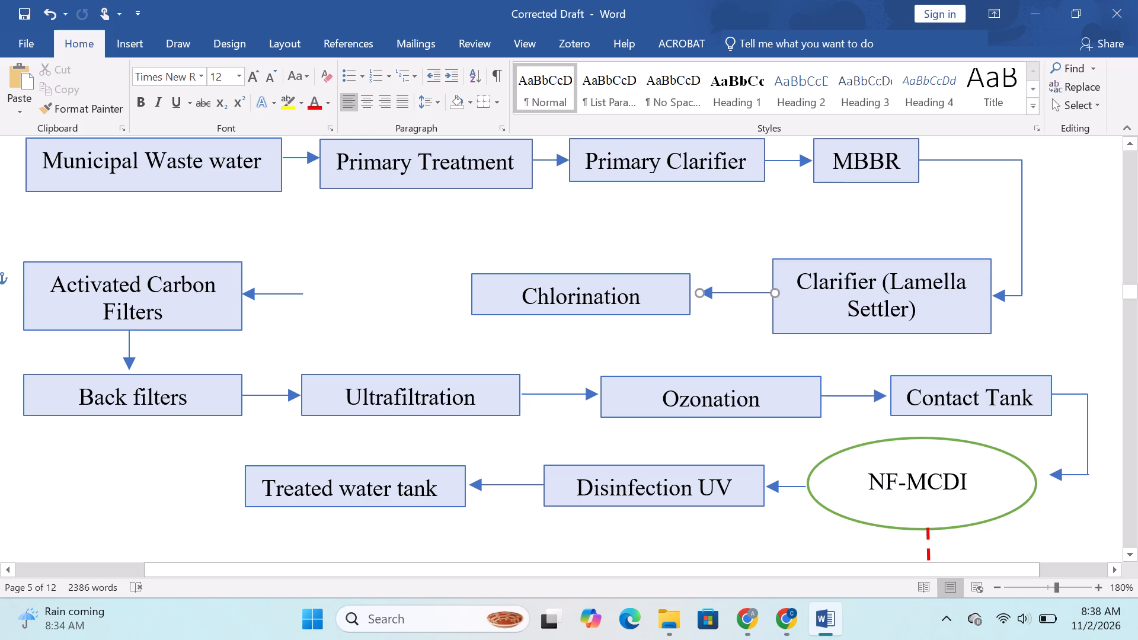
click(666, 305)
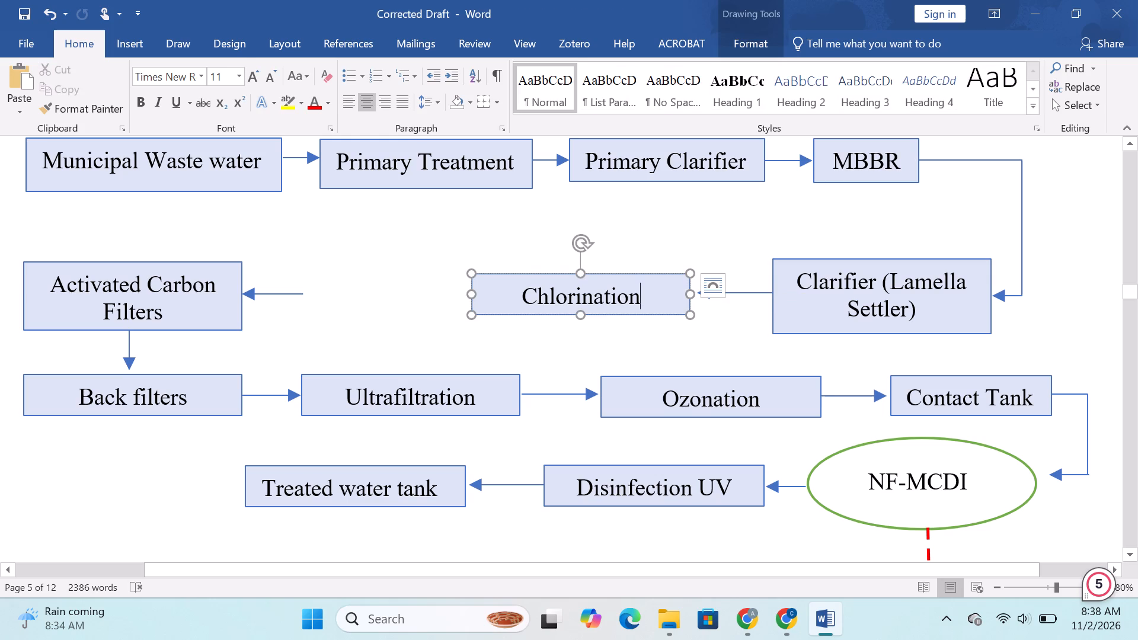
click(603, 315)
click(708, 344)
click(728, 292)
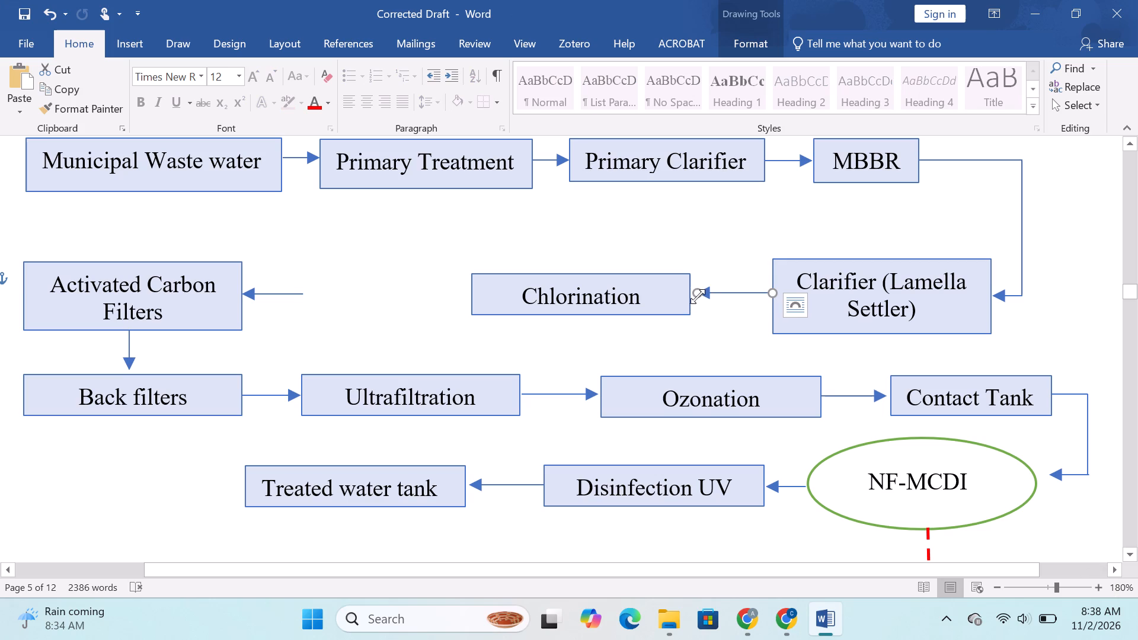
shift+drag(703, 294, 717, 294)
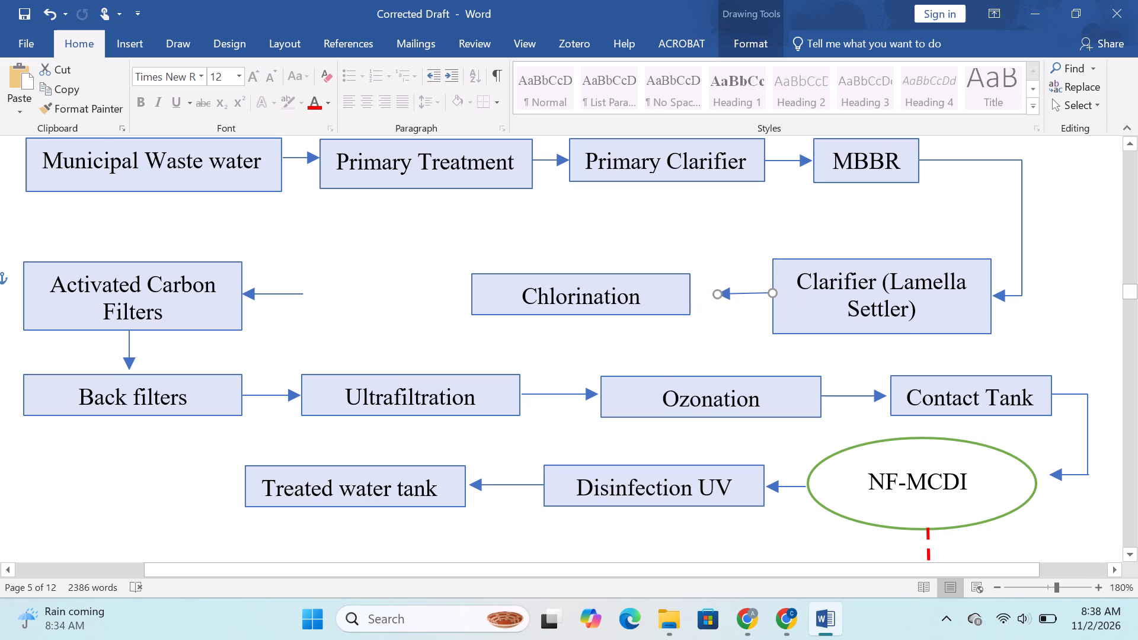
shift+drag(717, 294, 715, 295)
Replace the arrow leaving Clarifier (Lamella Settler) with a new, shorter horizontal arrow pointing towards Chlorination.
click(745, 293)
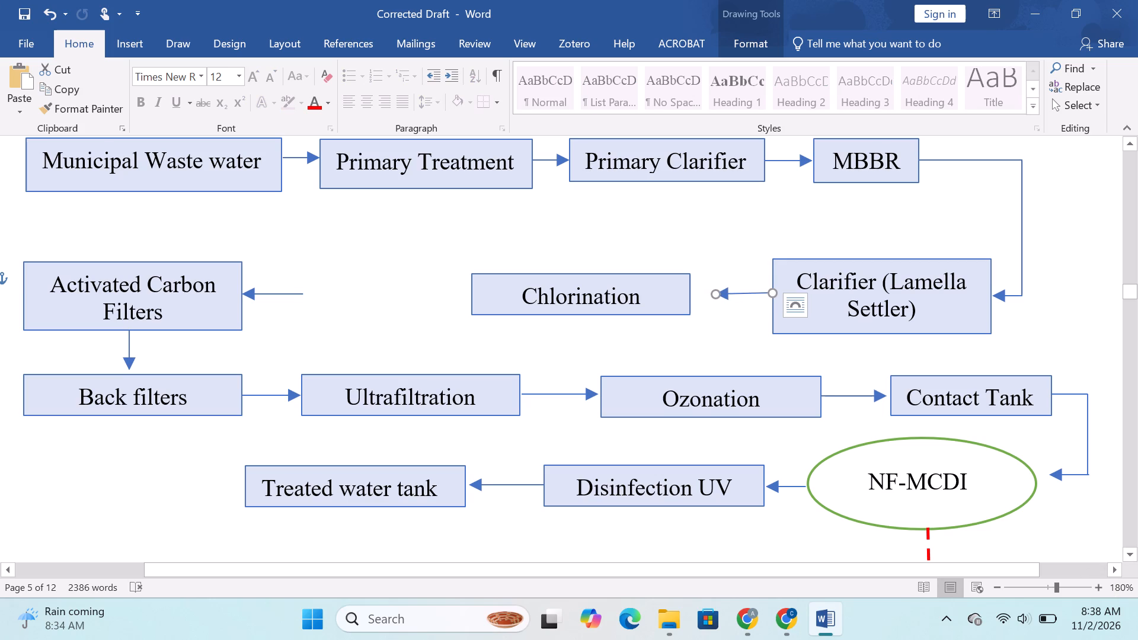
key(Delete)
click(138, 42)
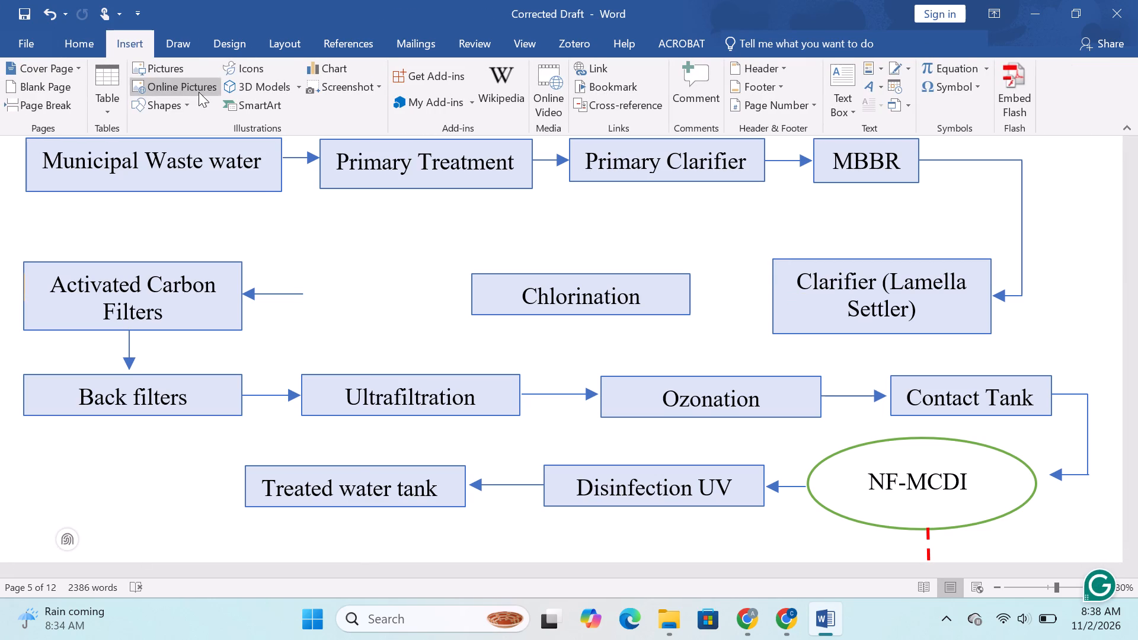
click(181, 100)
click(178, 141)
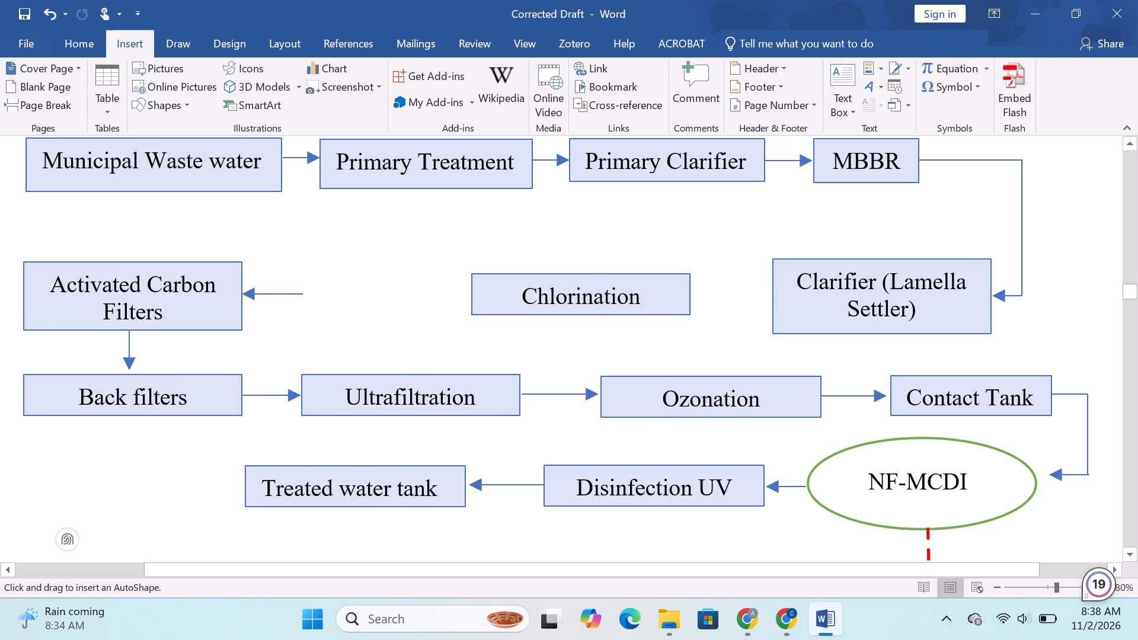
shift+drag(772, 296, 716, 293)
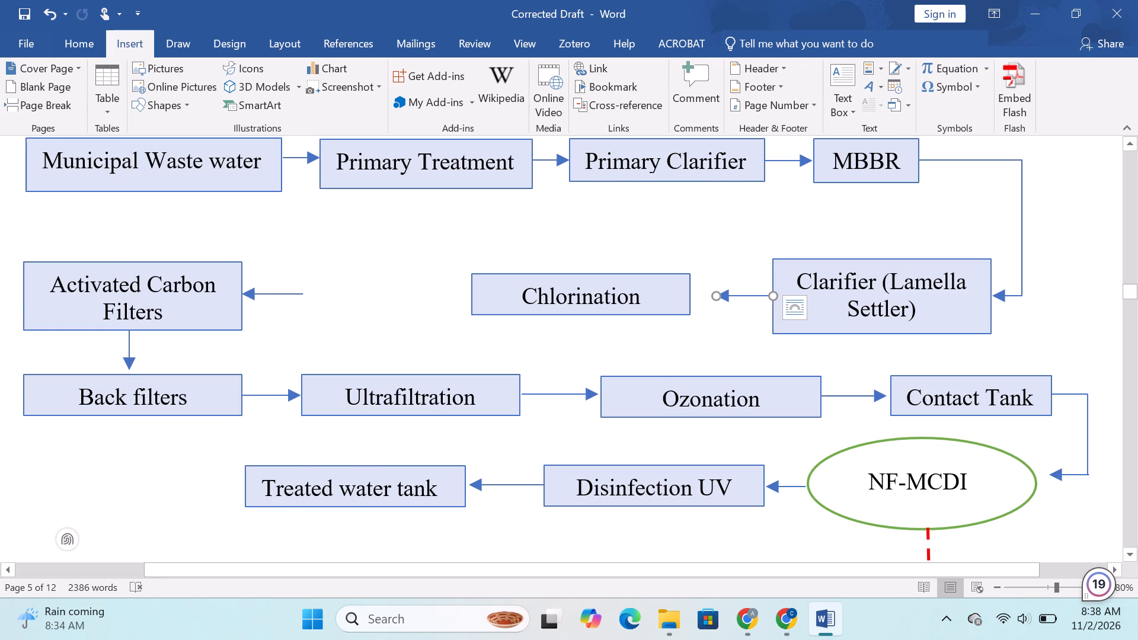
Move the Chlorination box towards the Clarifier (Lamella Settler) so its edge meets the new arrow's head.
drag(676, 272, 686, 272)
drag(680, 277, 693, 277)
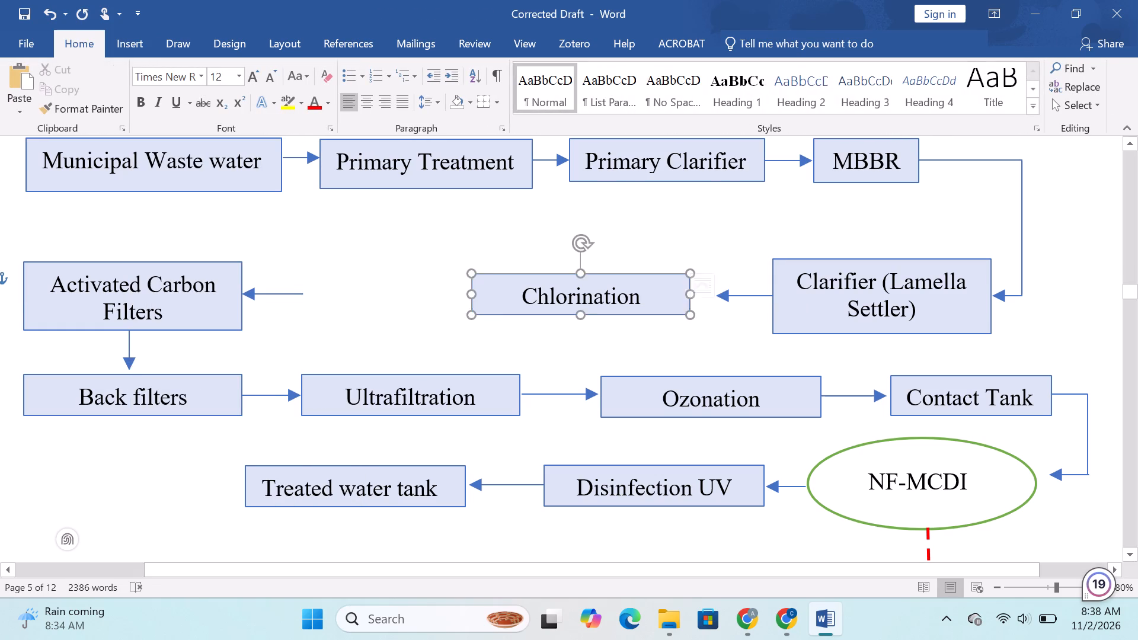
drag(693, 277, 704, 279)
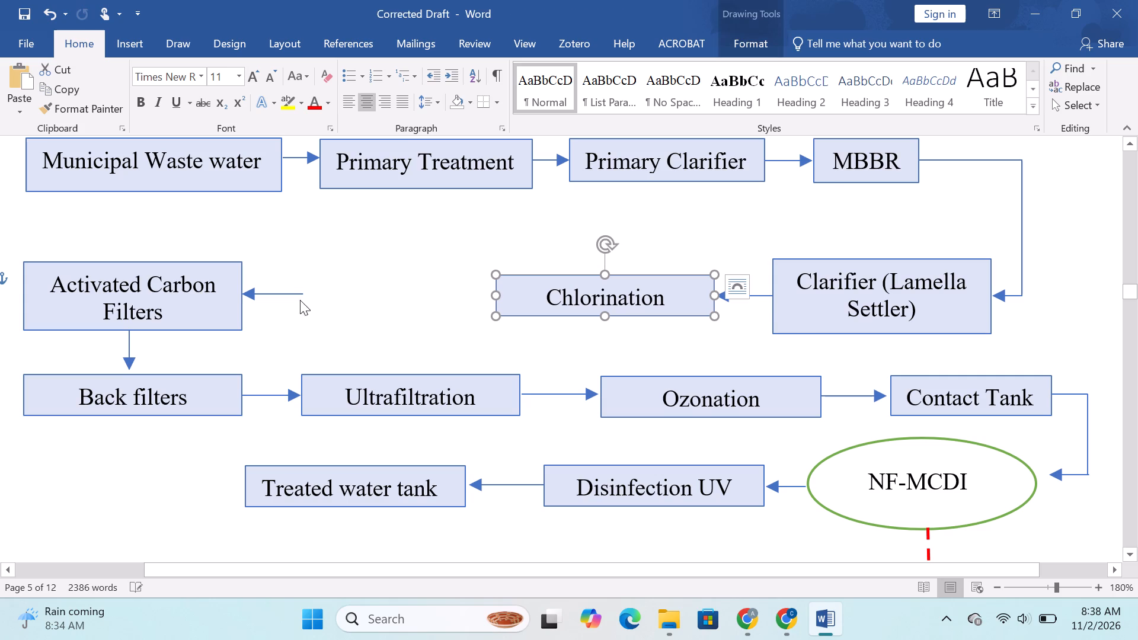
Move the arrow beside Activated Carbon Filters so its tail starts at the Chlorination box's left edge.
drag(296, 298, 490, 300)
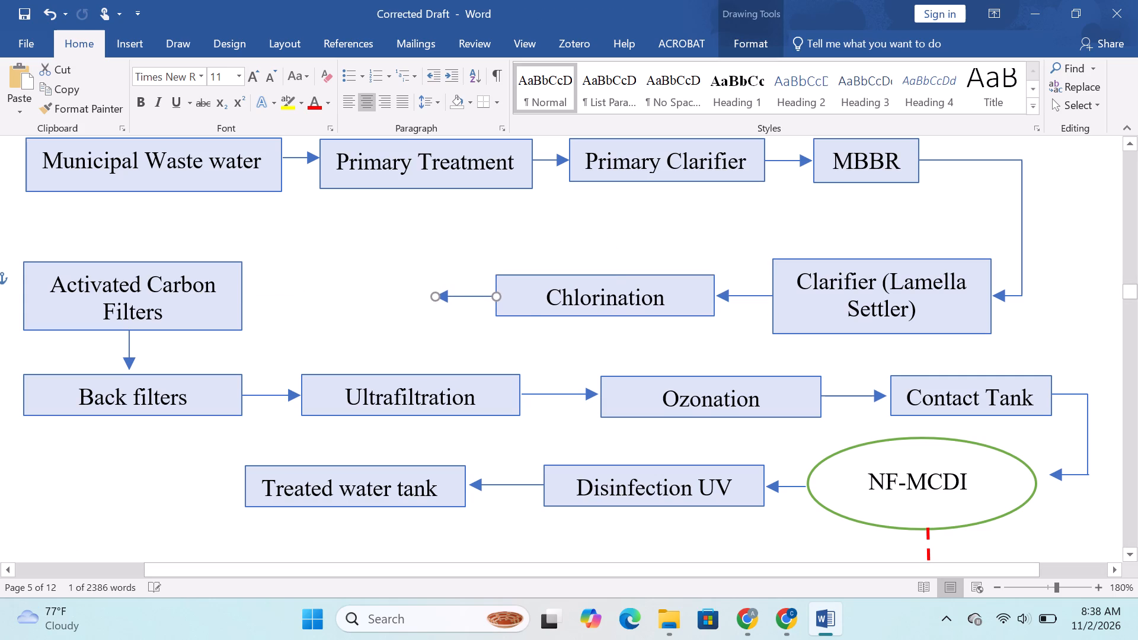
Move the Activated Carbon Filters box towards Chlorination so it meets the arrowhead, level with the rest of its row.
click(207, 258)
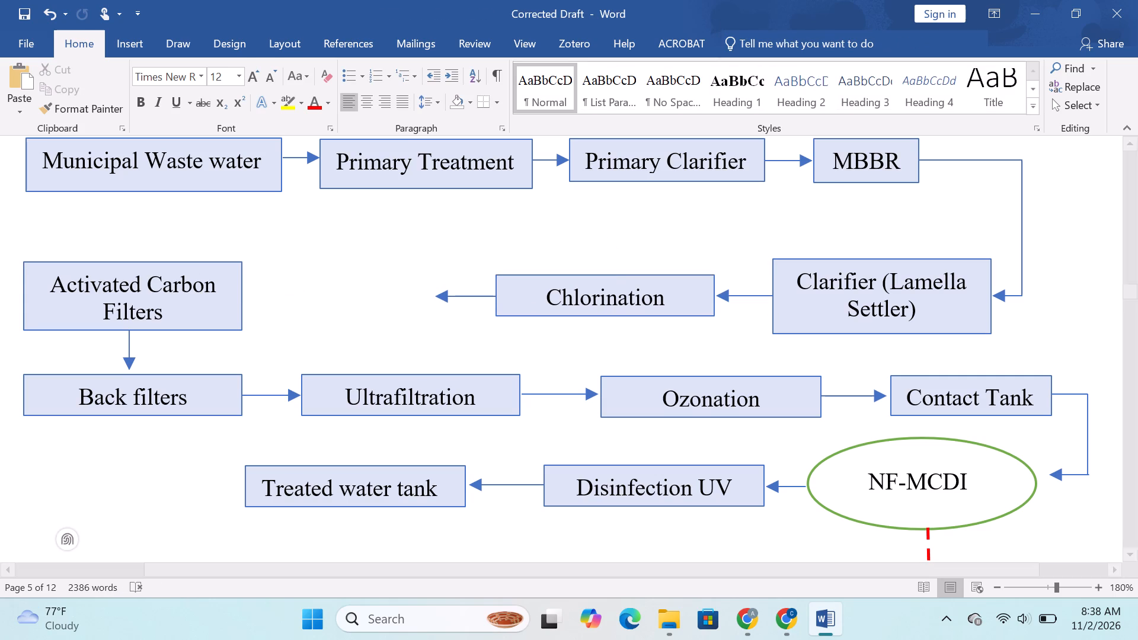
drag(188, 269, 270, 269)
click(270, 269)
drag(250, 265, 299, 265)
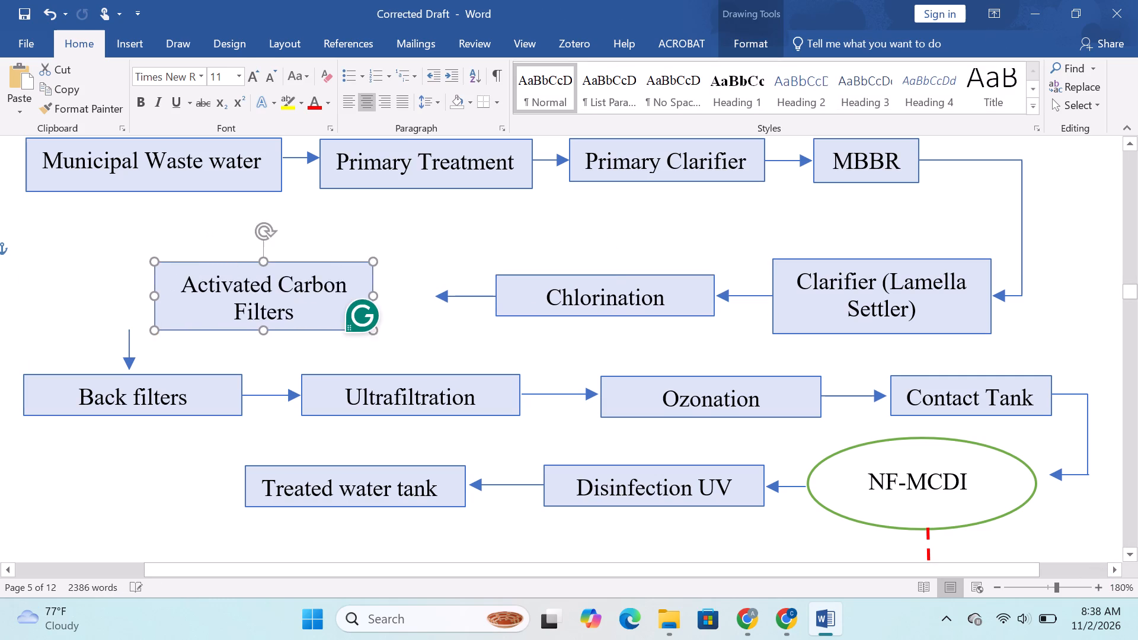
drag(299, 265, 357, 264)
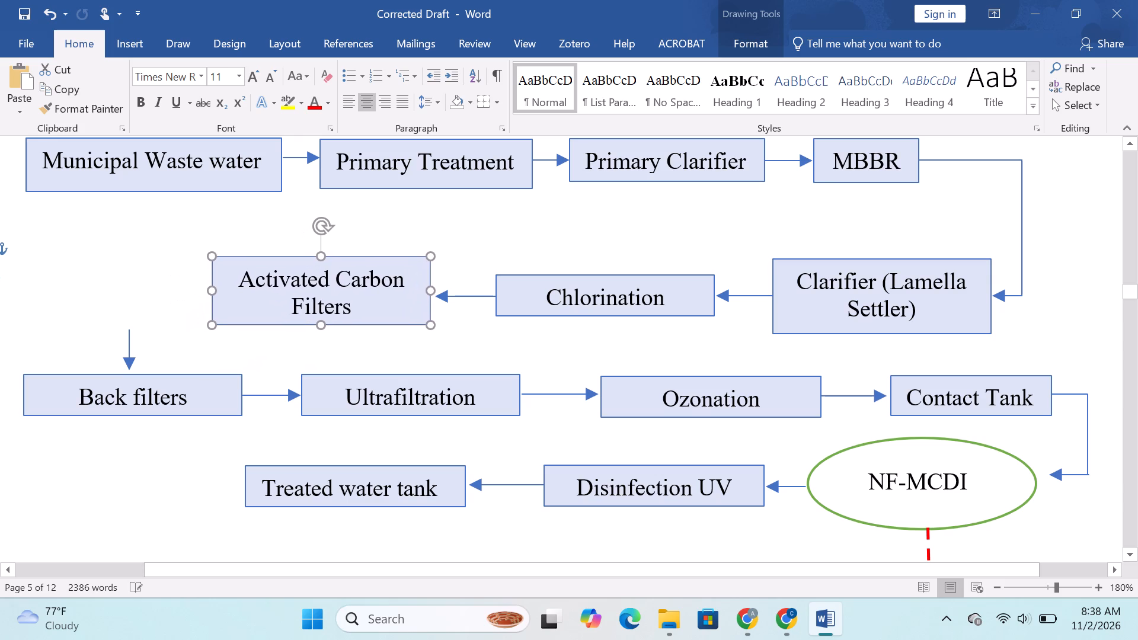
drag(357, 264, 357, 267)
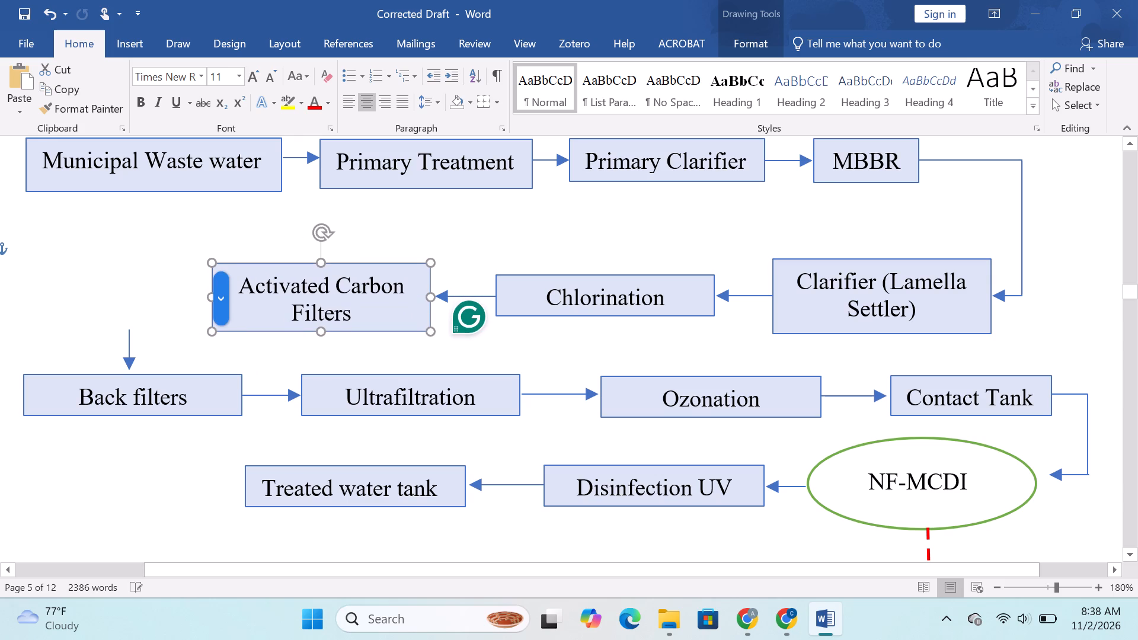
Widen the Activated Carbon Filters box so its label fits on one line, and reduce its height to match Chlorination.
drag(209, 298, 72, 286)
click(195, 309)
drag(247, 334, 251, 319)
drag(327, 265, 330, 267)
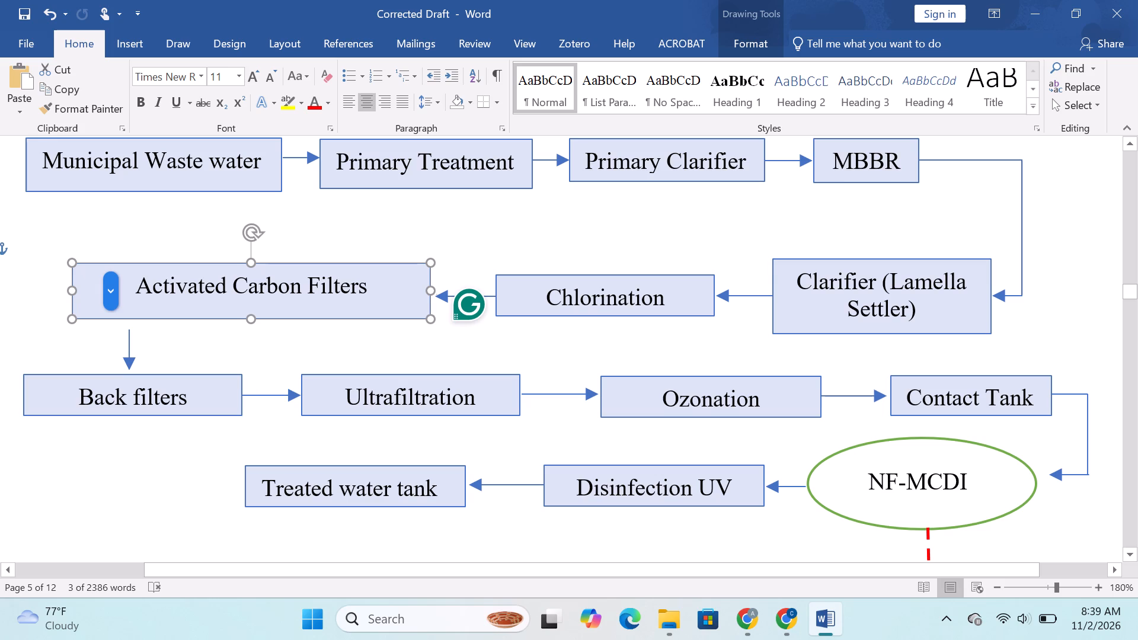
drag(330, 267, 328, 272)
drag(254, 325, 254, 312)
Position the Activated Carbon Filters box level with Chlorination, with its right edge touching the incoming arrowhead.
drag(281, 271, 281, 277)
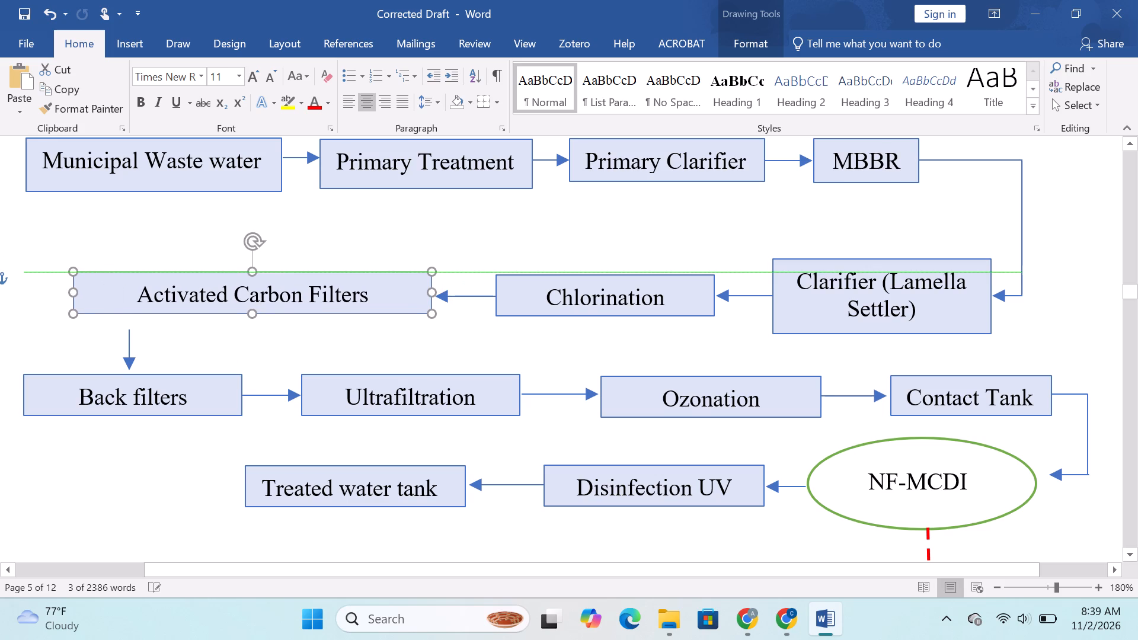
drag(281, 277, 277, 282)
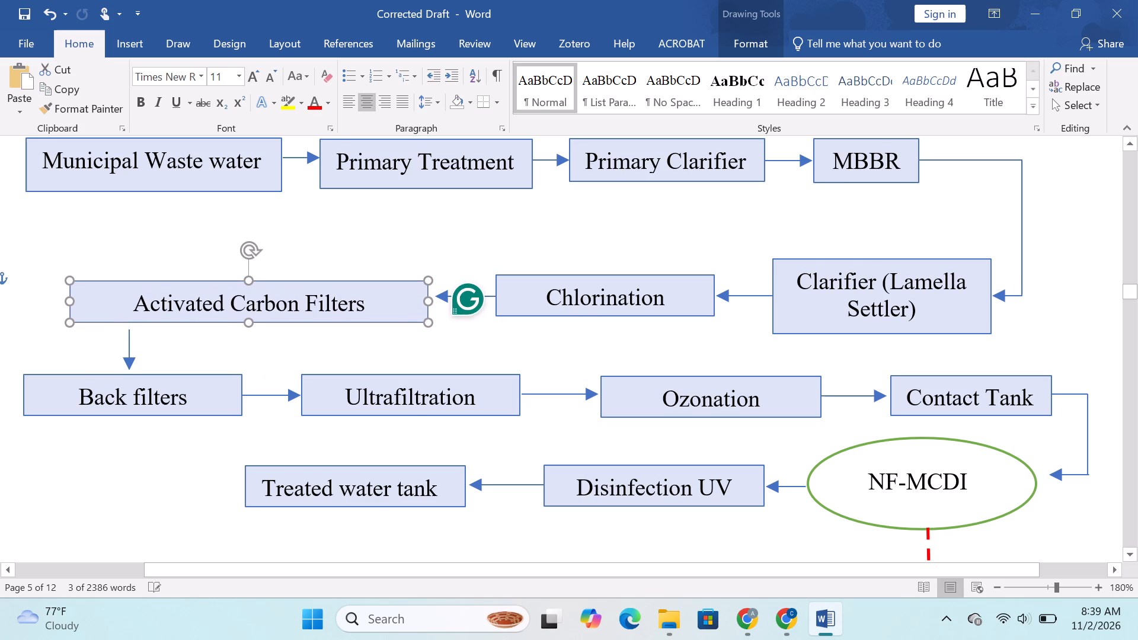
drag(277, 282, 277, 277)
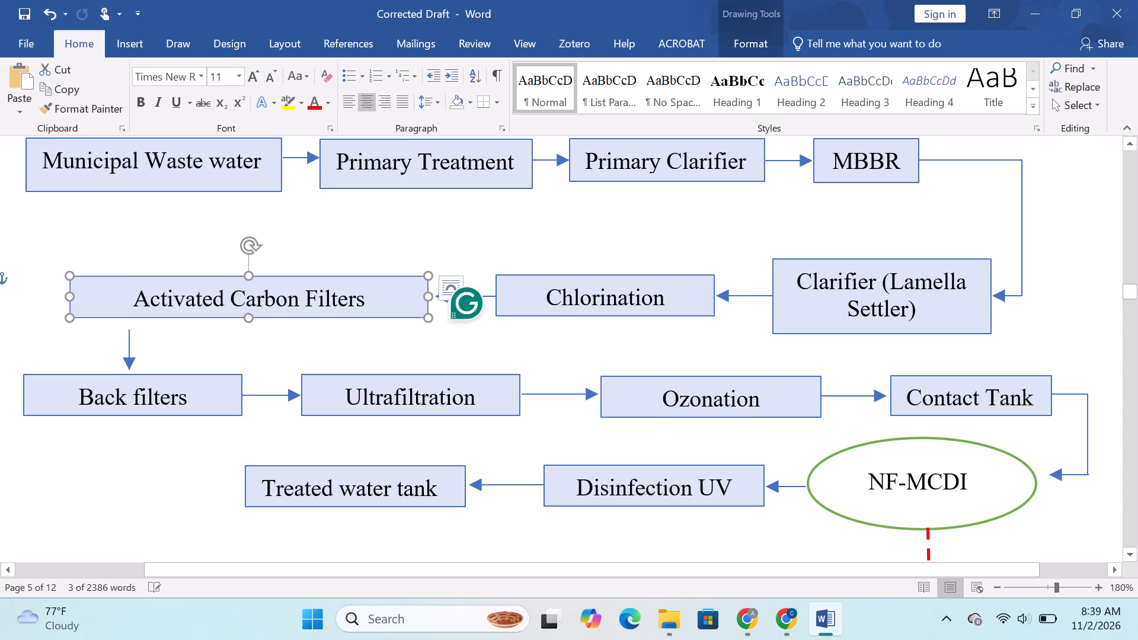
drag(371, 276, 375, 276)
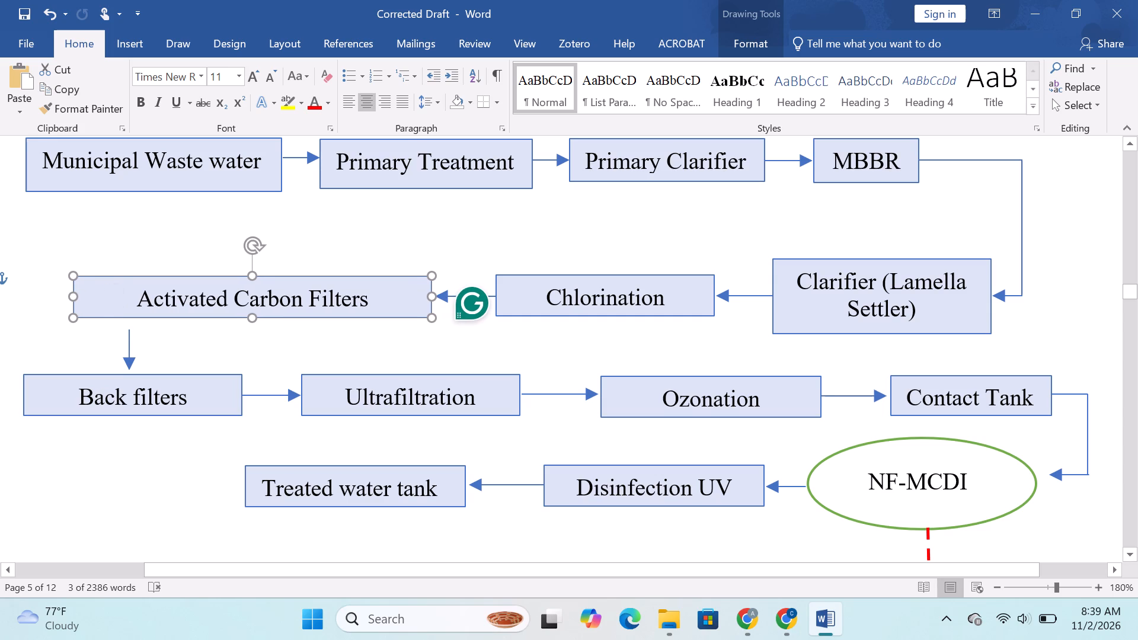
drag(375, 276, 379, 276)
Narrow the Activated Carbon Filters box from its left side so it fits closely around its one-line label.
click(362, 312)
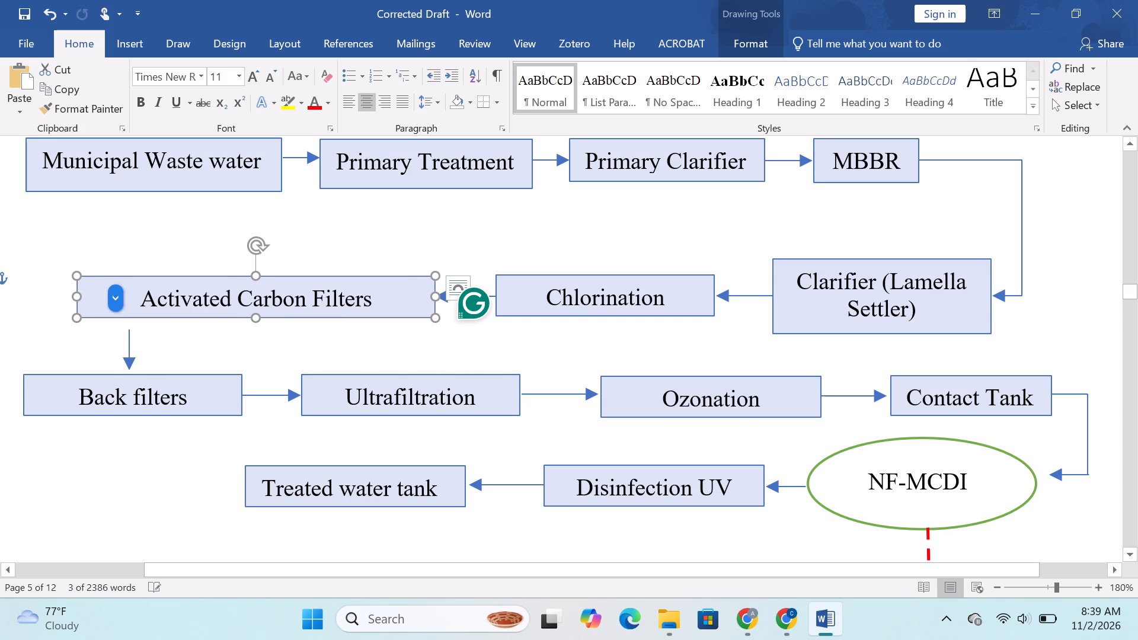
click(365, 302)
drag(75, 292, 162, 299)
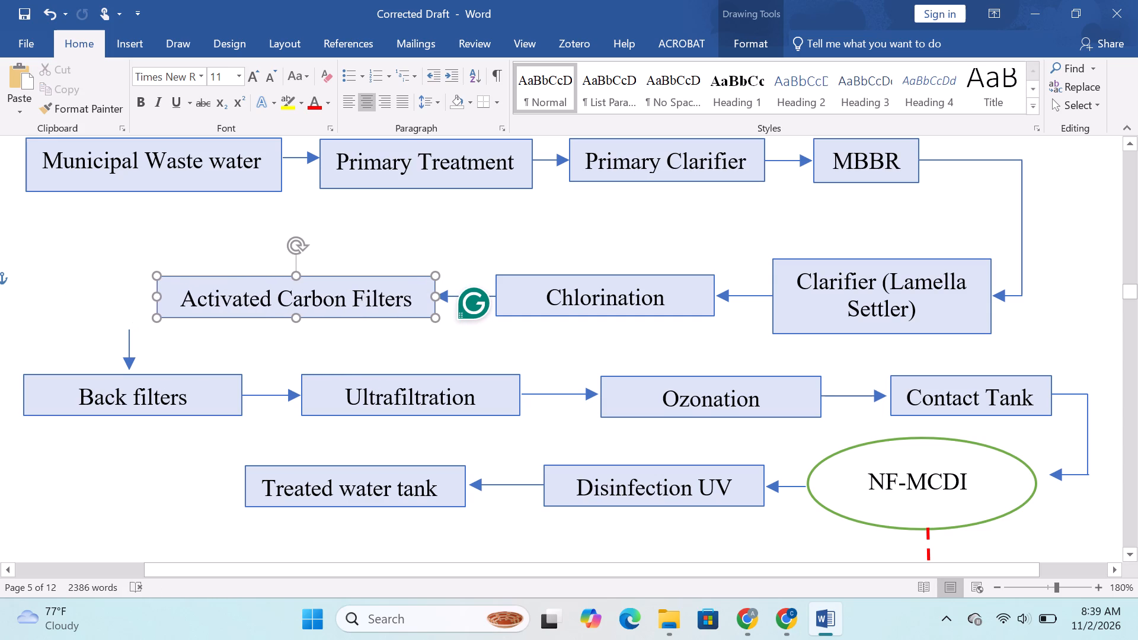
drag(162, 299, 168, 304)
click(139, 312)
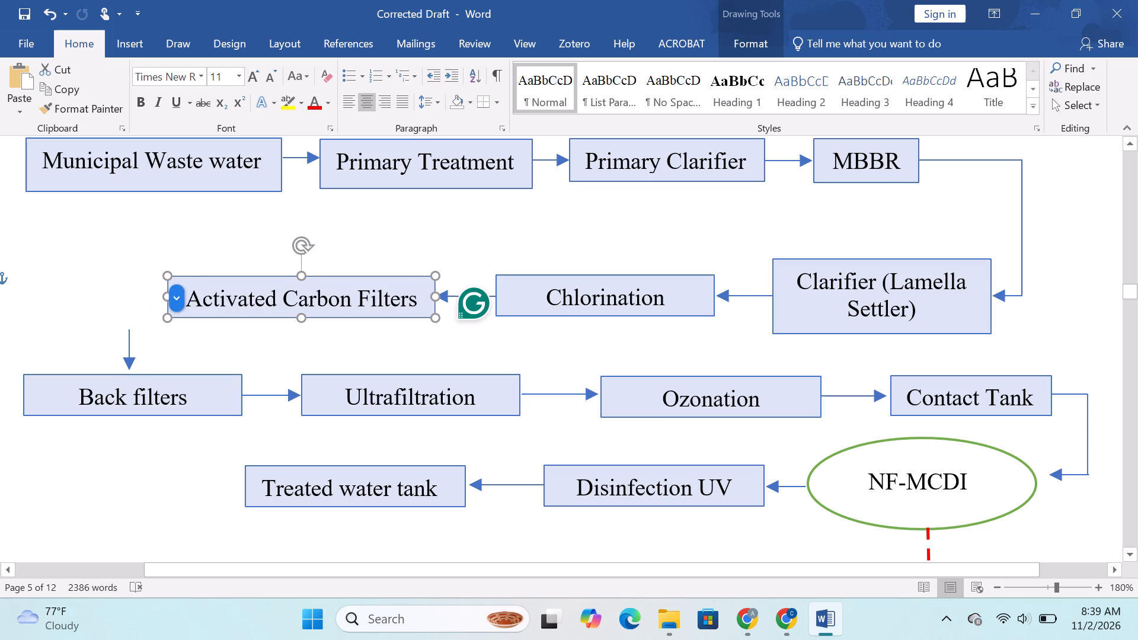
Draw a horizontal line about 0.29" long leaving the left edge of Activated Carbon Filters, ending above the Back filters arrow.
ctrl+scroll(134, 311, down, 3)
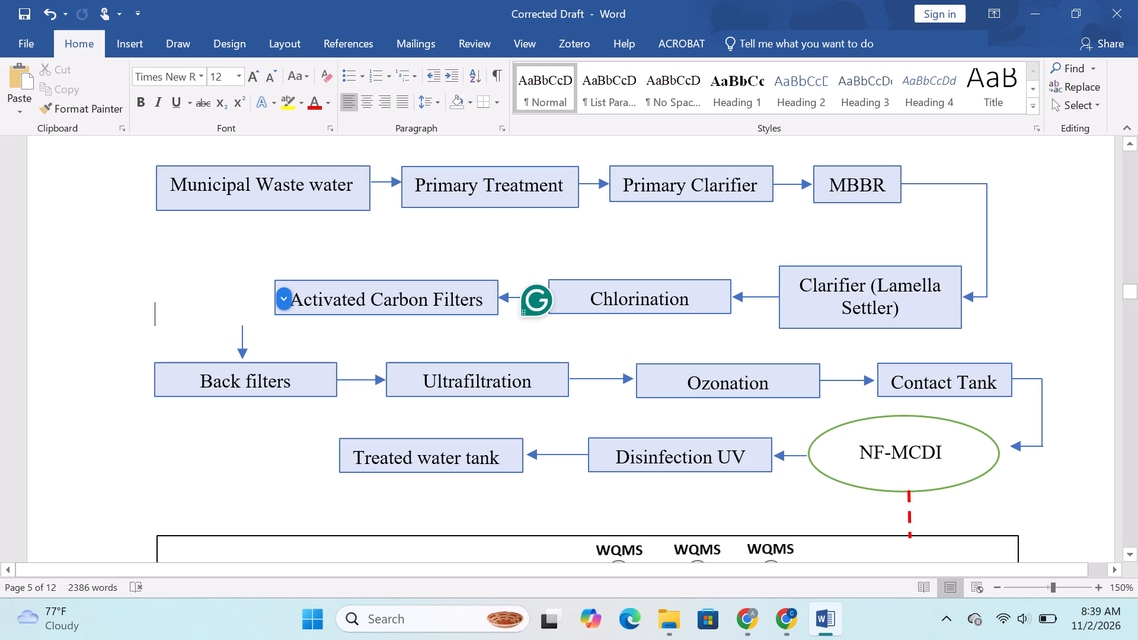
click(123, 39)
click(169, 112)
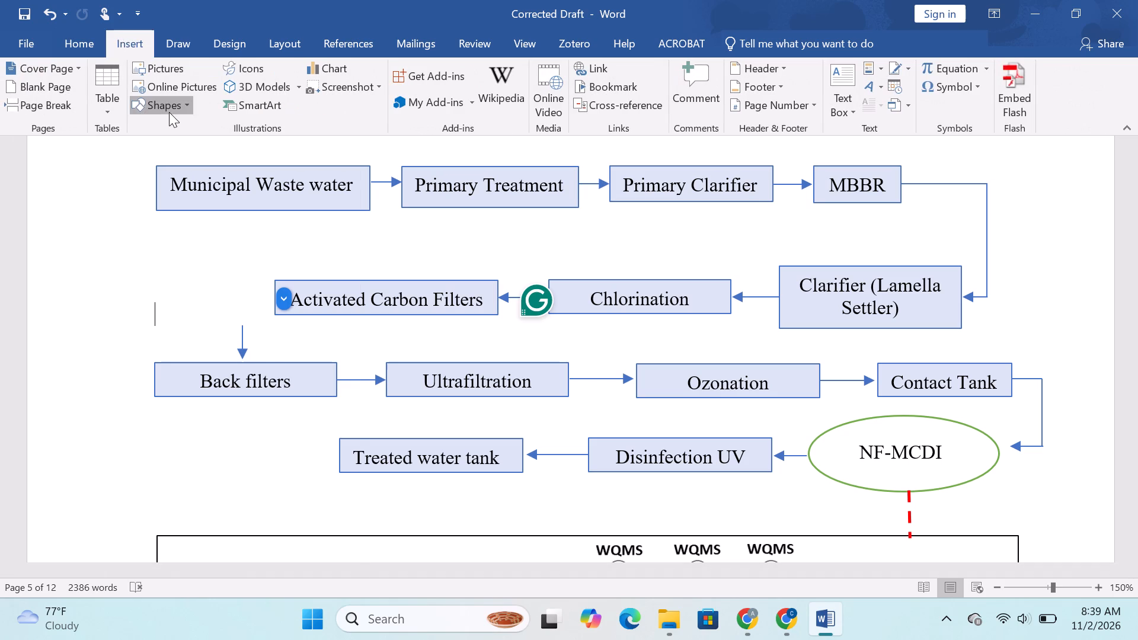
click(161, 145)
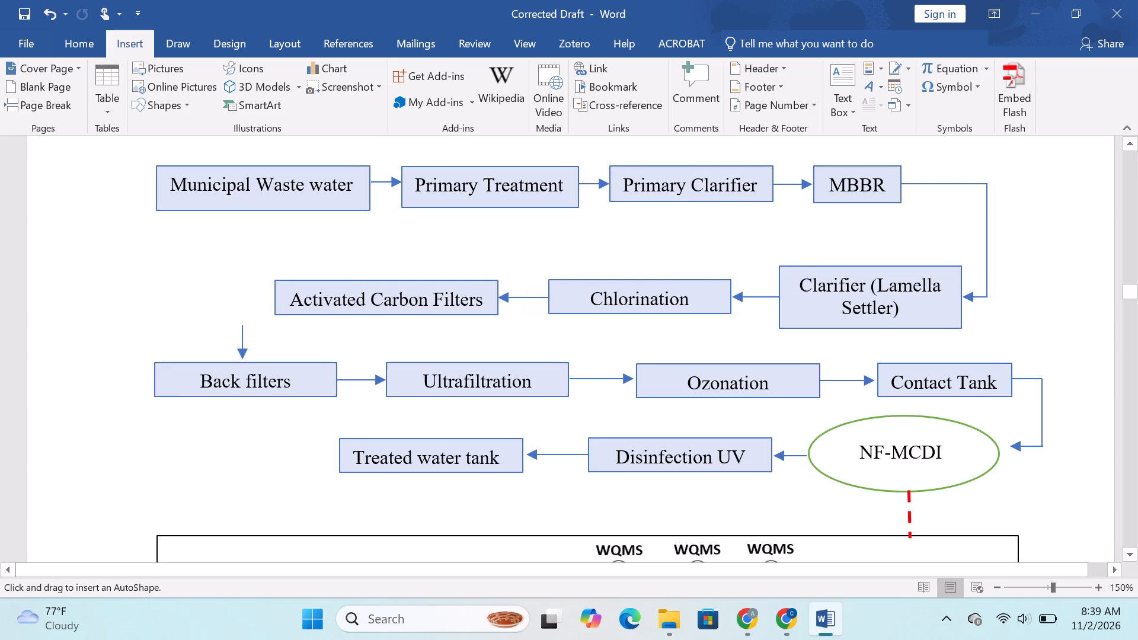
shift+drag(274, 298, 241, 296)
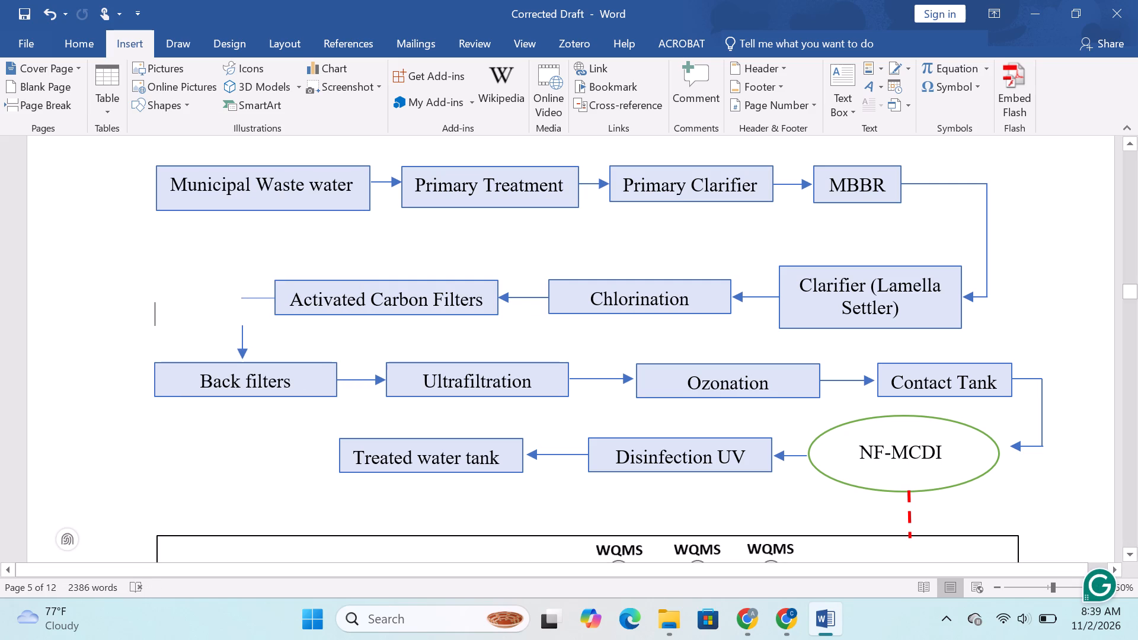
shift+drag(241, 296, 238, 296)
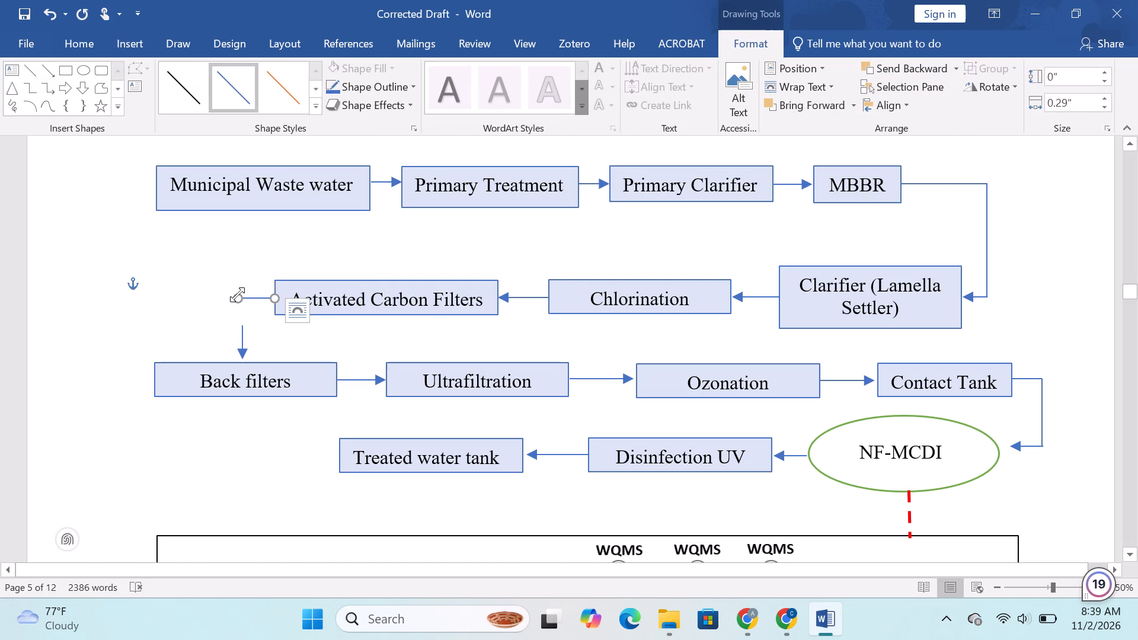
shift+click(237, 295)
click(231, 261)
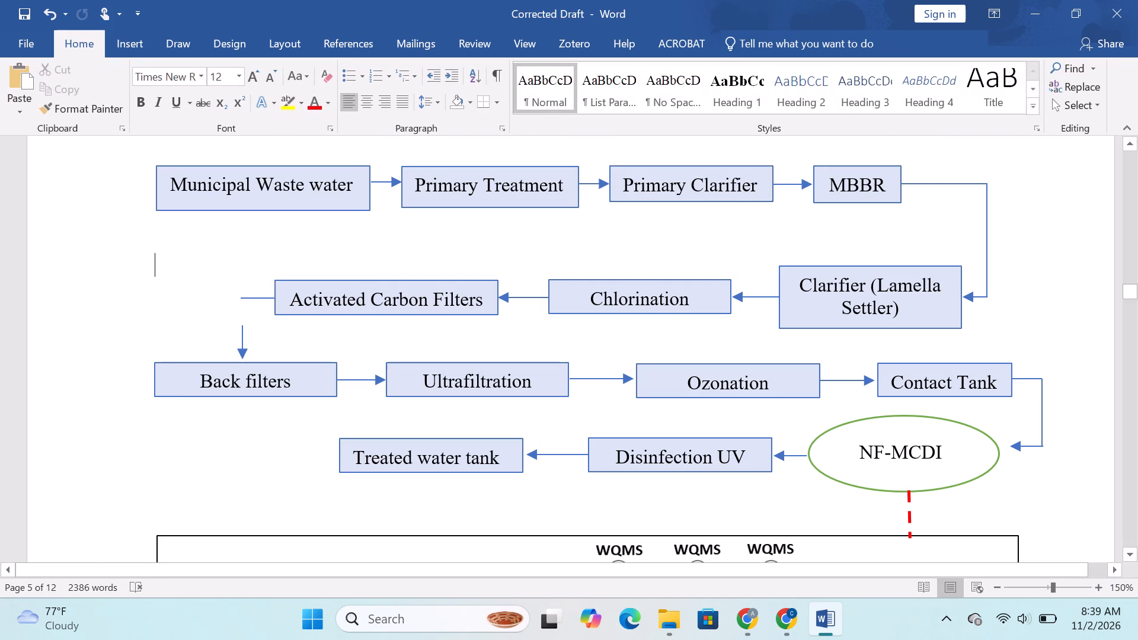
Replace the short arrow above Back filters with a vertical arrow from the new horizontal line's end down to that box.
click(238, 331)
key(Delete)
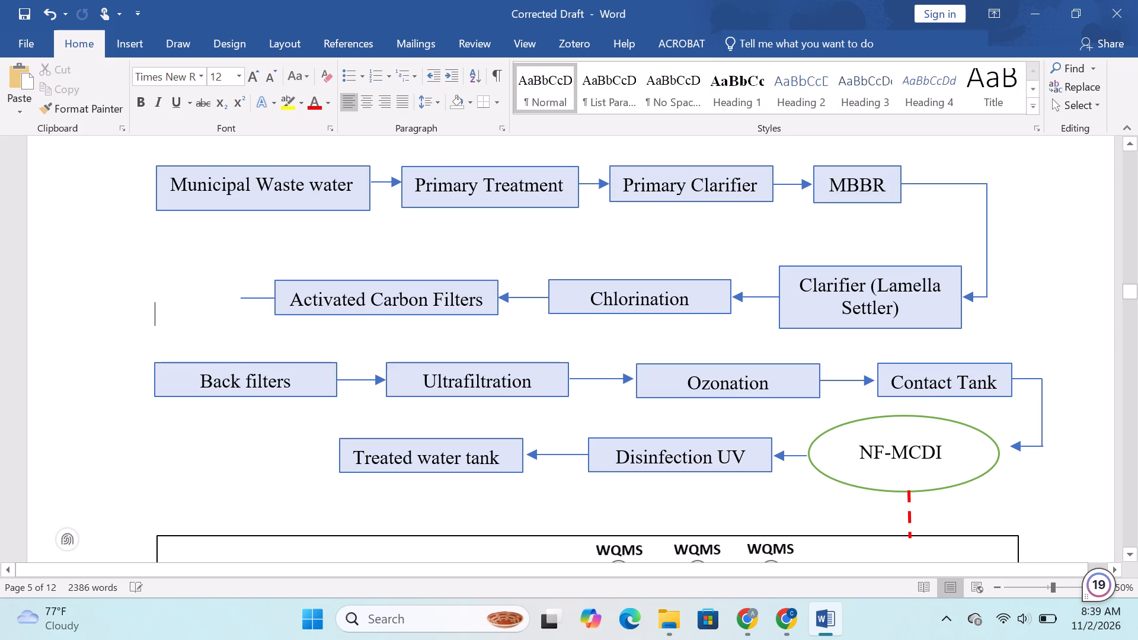
click(129, 40)
click(161, 103)
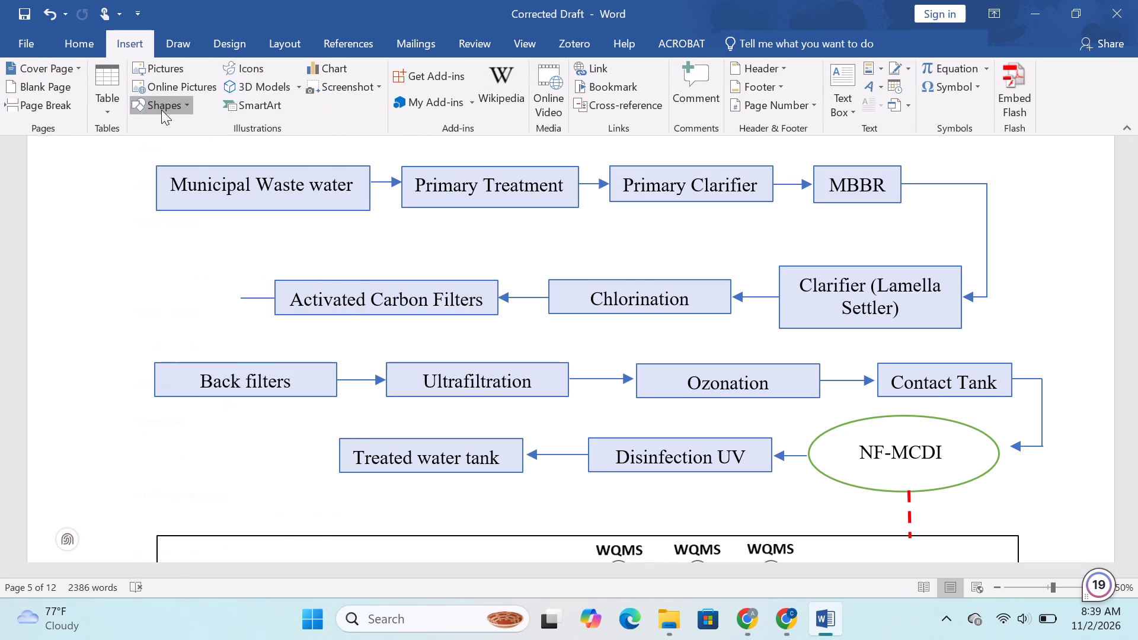
click(175, 151)
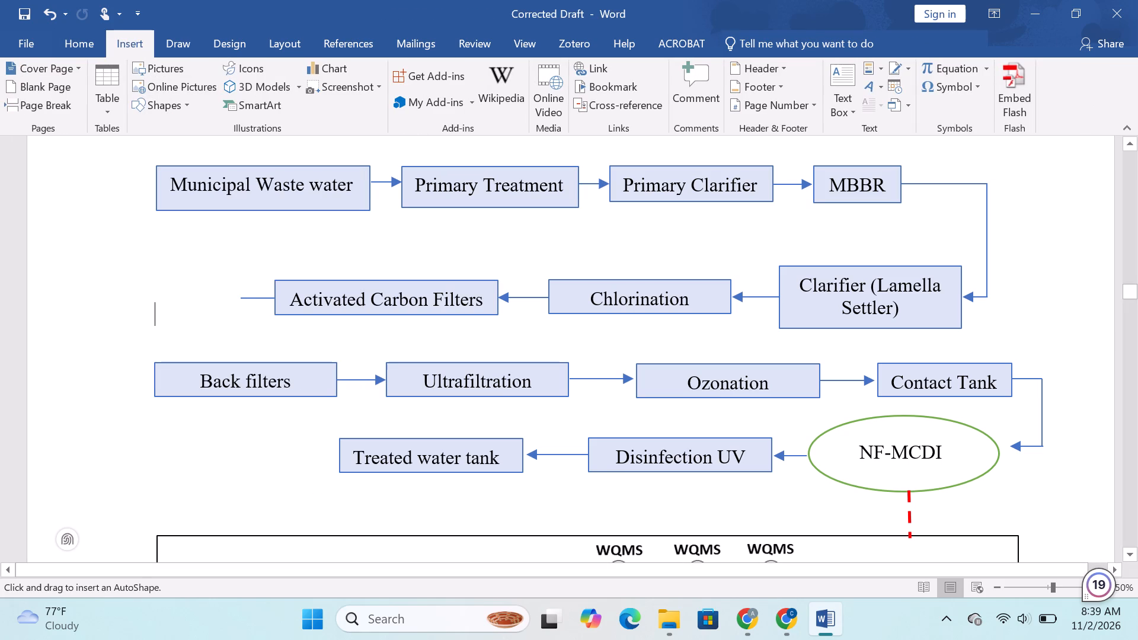
shift+drag(241, 297, 235, 363)
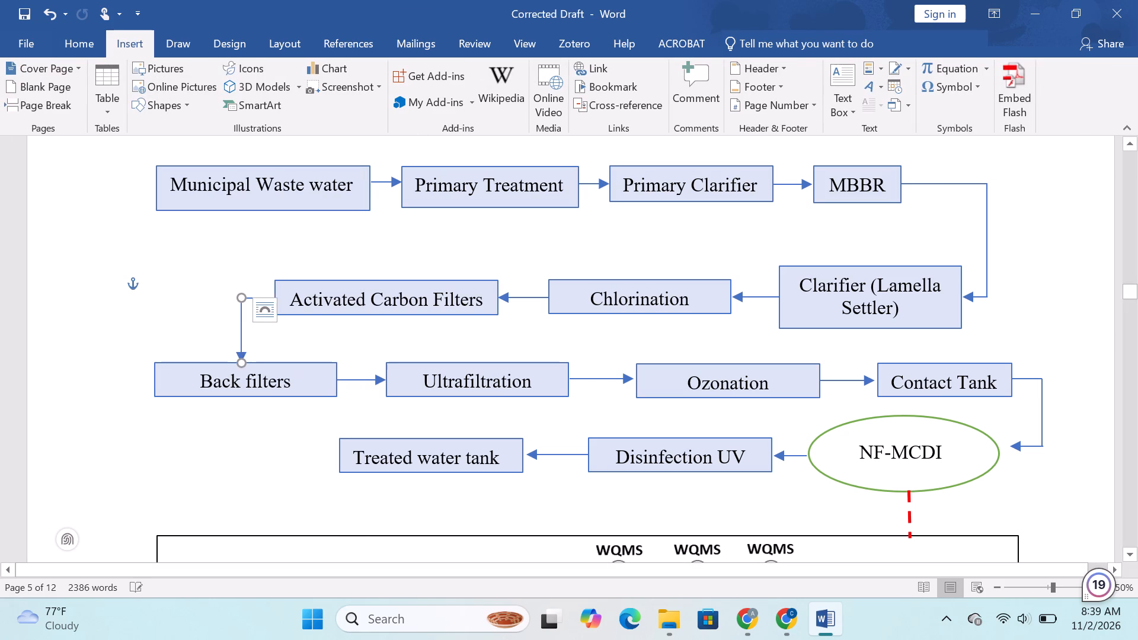
Delete the vertical arrow above Back filters and the horizontal line leaving the left edge of Activated Carbon Filters.
click(259, 344)
scroll(288, 297, down, 4)
scroll(288, 297, up, 2)
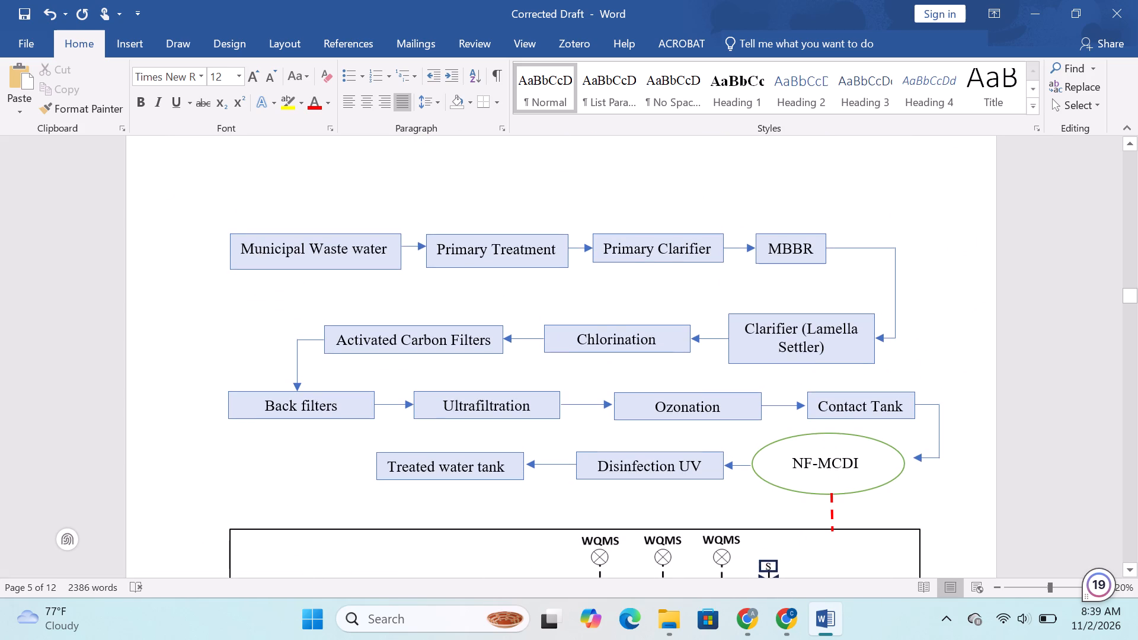
scroll(288, 296, down, 1)
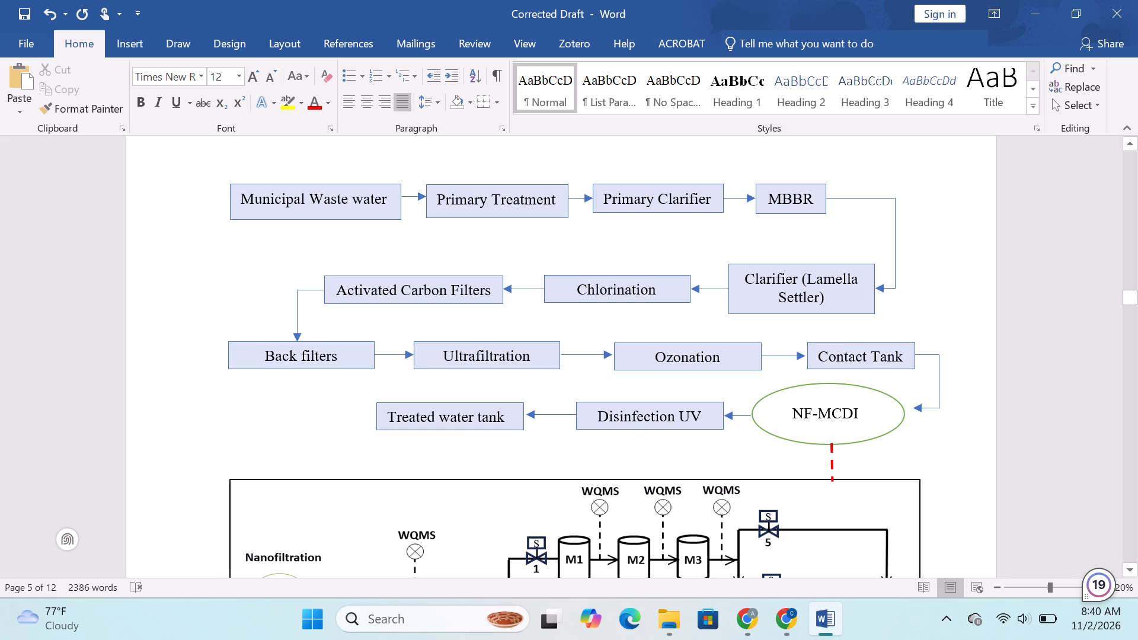
click(296, 321)
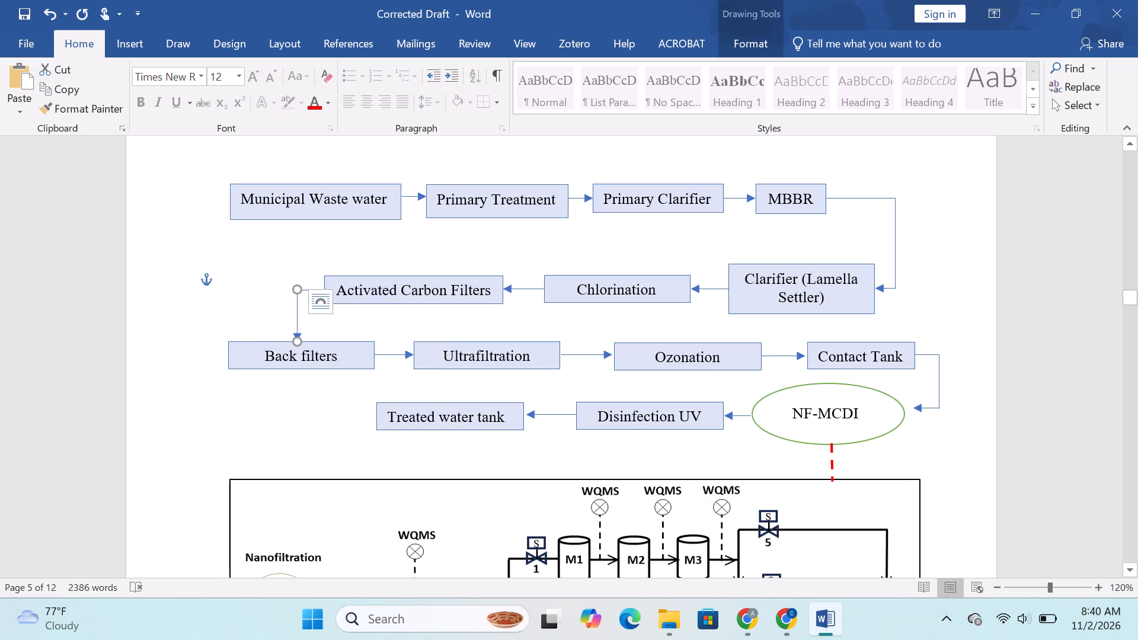
key(Delete)
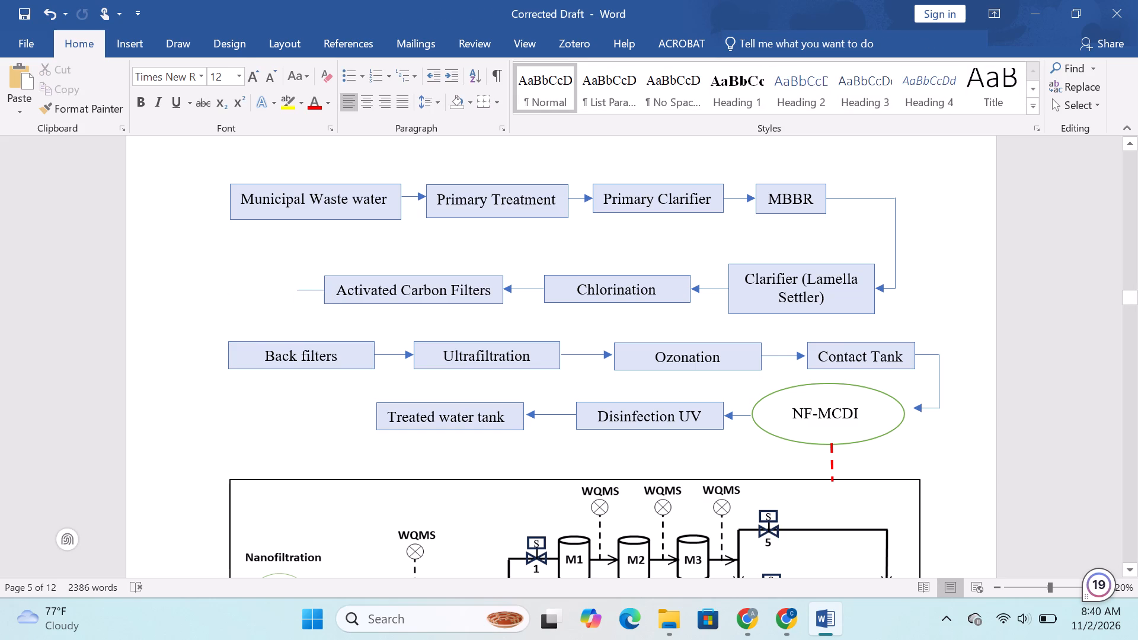
click(313, 290)
key(Delete)
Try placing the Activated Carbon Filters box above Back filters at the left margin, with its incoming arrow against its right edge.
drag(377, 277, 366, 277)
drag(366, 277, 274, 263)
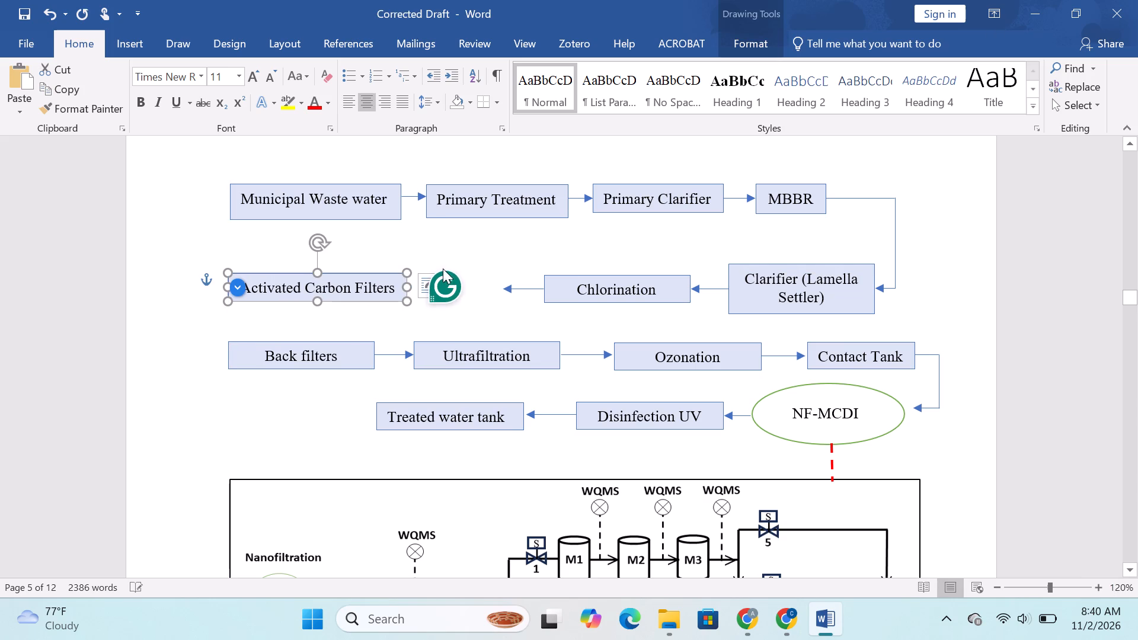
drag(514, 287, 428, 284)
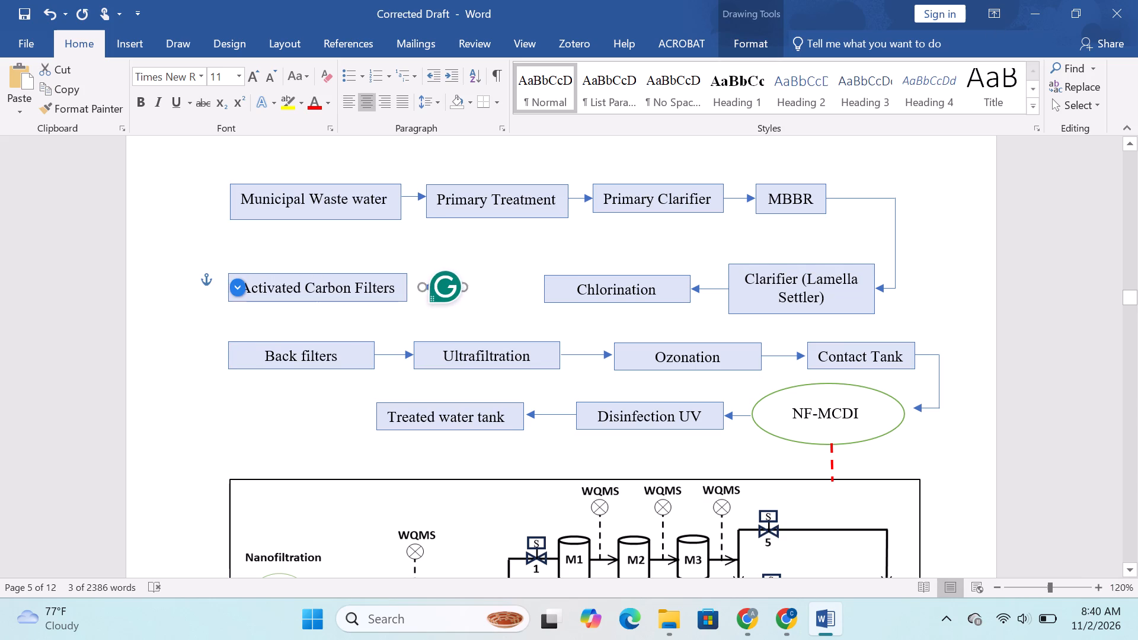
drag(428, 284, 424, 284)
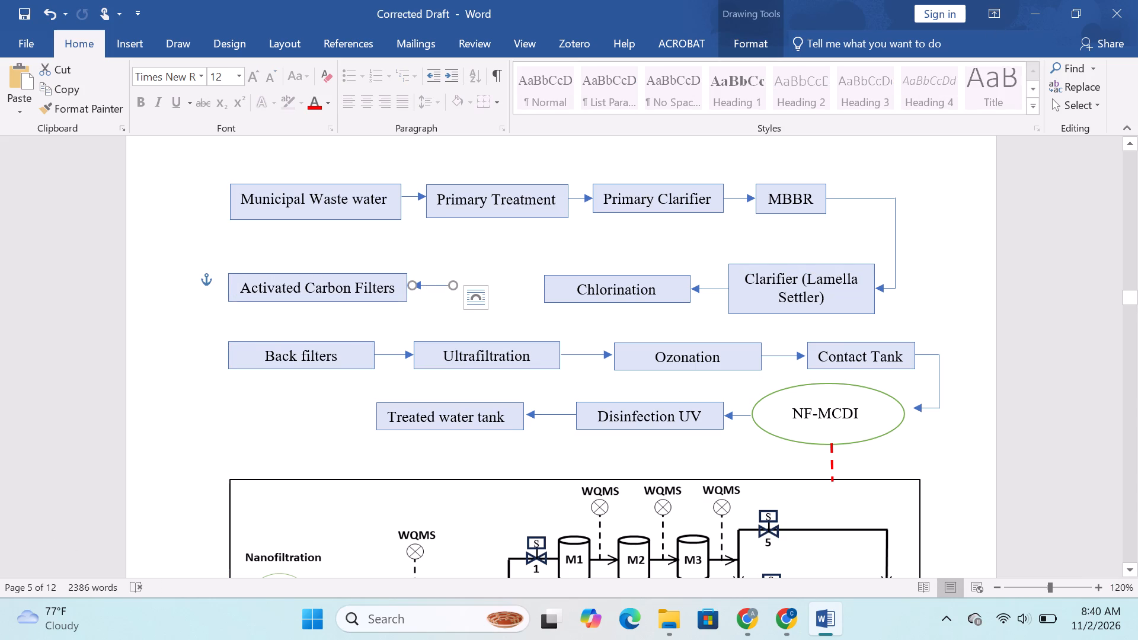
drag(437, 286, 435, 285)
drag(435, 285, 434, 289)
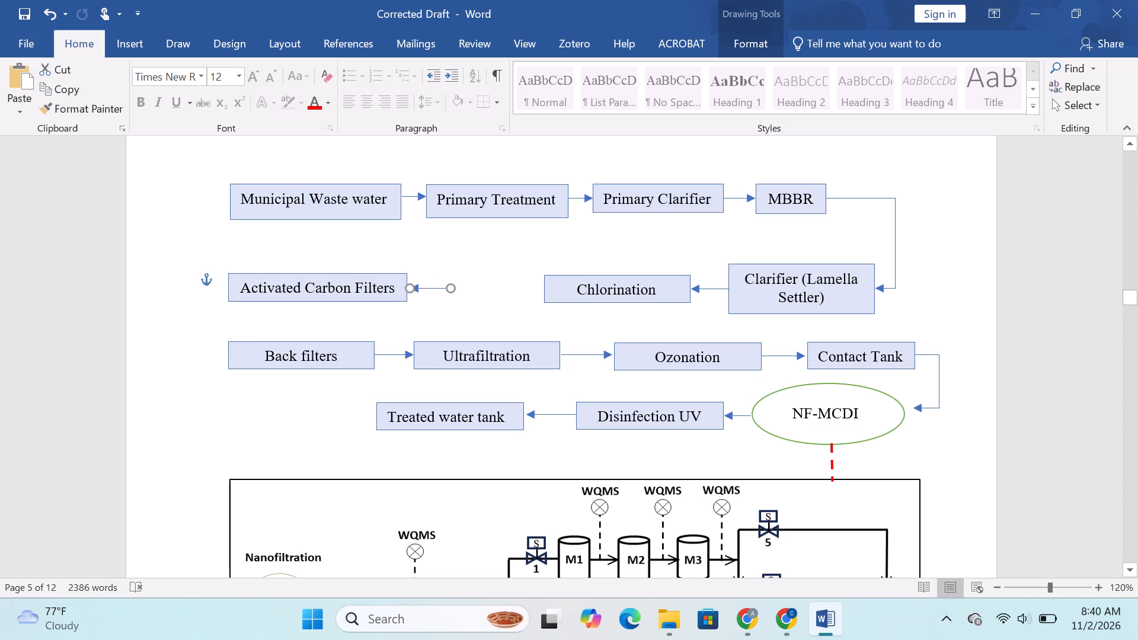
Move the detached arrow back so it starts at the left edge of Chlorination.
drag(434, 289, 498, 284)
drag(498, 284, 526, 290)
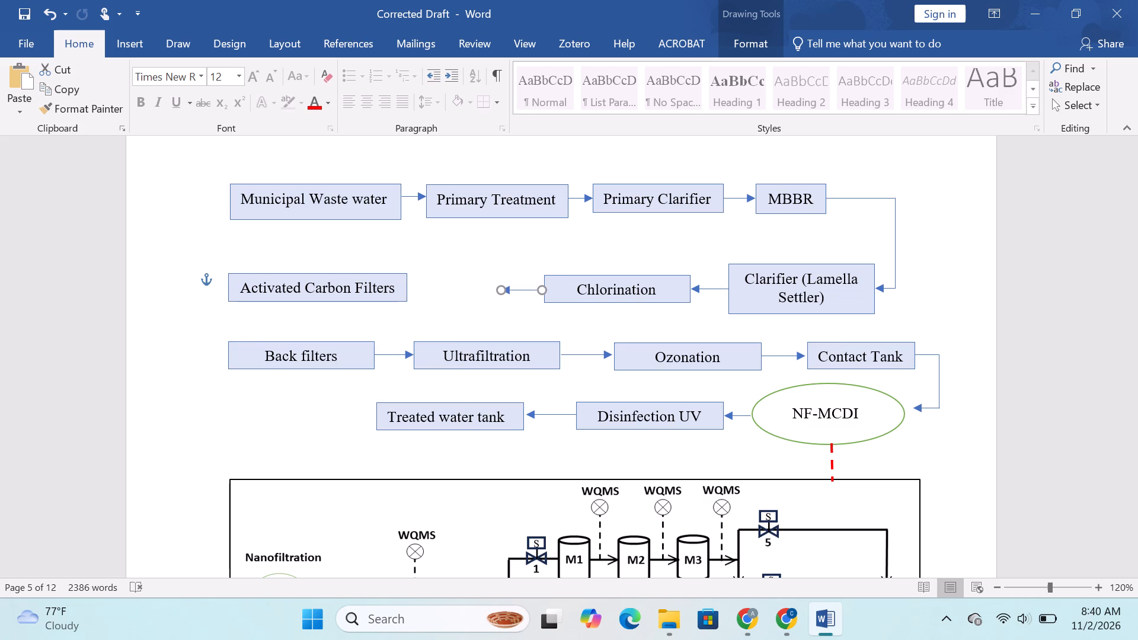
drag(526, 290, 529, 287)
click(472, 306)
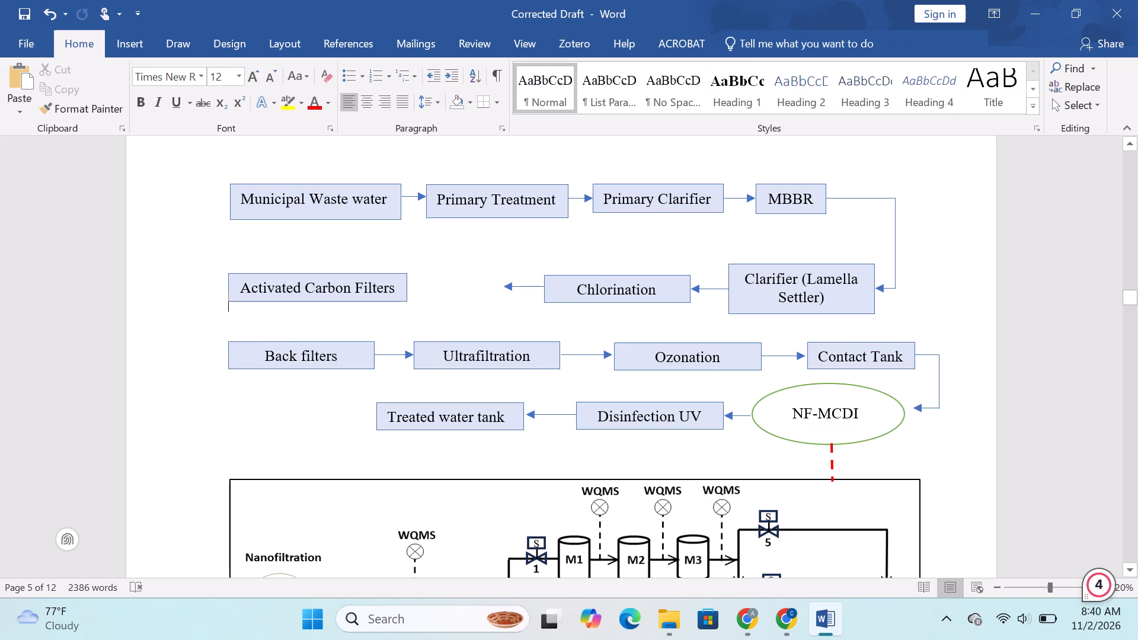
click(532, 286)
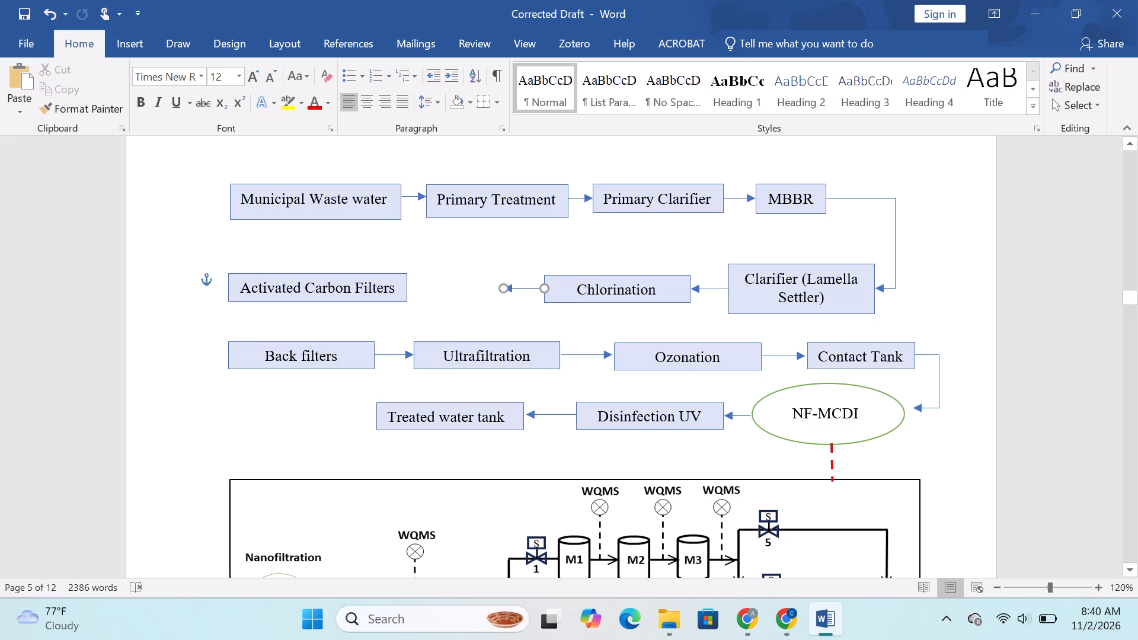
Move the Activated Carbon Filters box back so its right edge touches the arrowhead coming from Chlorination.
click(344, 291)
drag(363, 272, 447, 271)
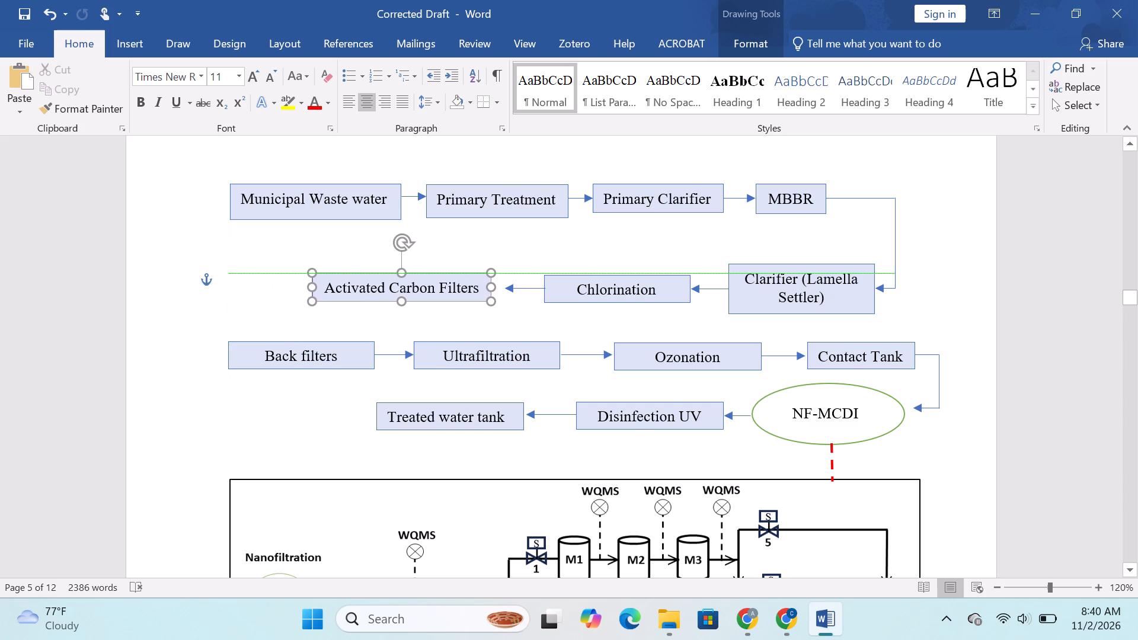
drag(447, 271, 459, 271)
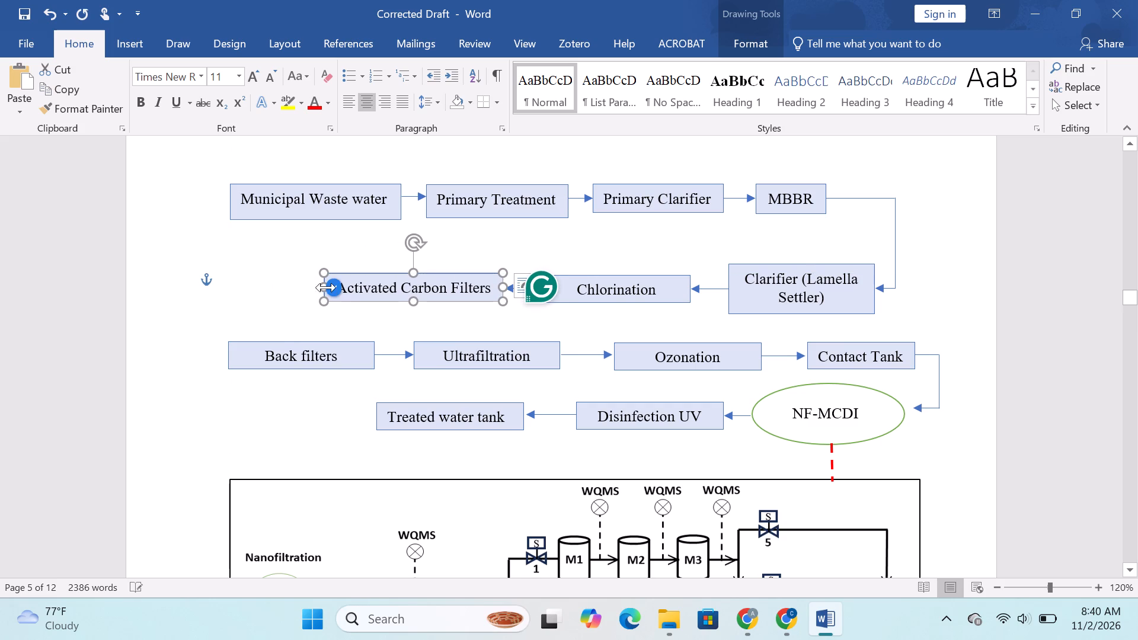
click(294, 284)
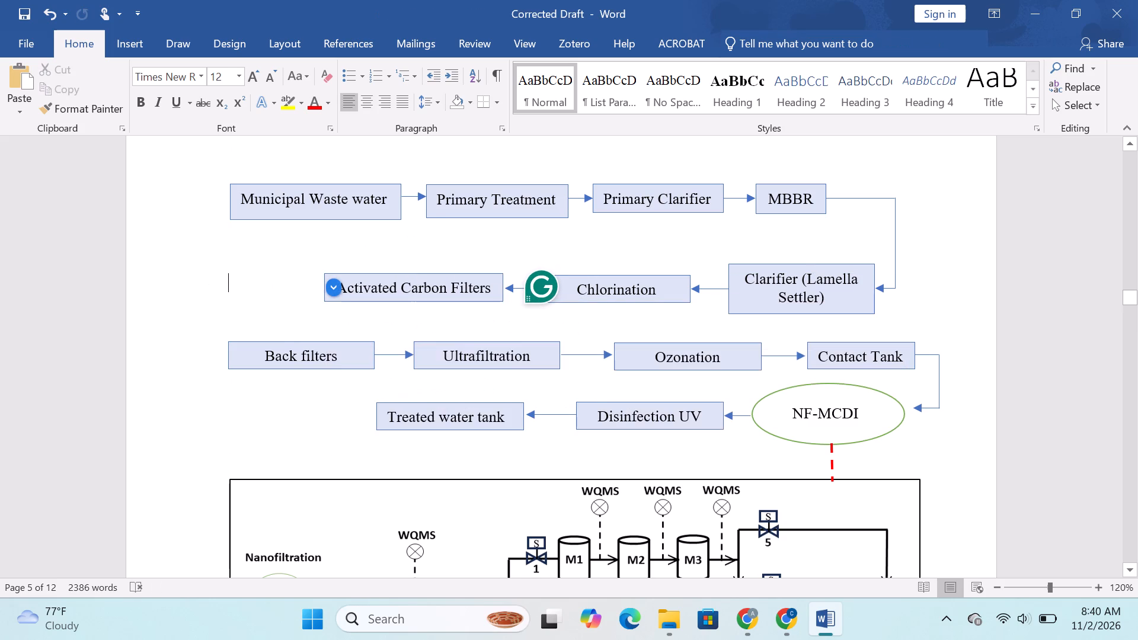
Narrow the Activated Carbon Filters box from its left side, make it tall enough for two lines, and centre it on the incoming arrow.
click(325, 287)
drag(325, 289, 385, 291)
click(362, 245)
click(459, 280)
drag(445, 302, 445, 306)
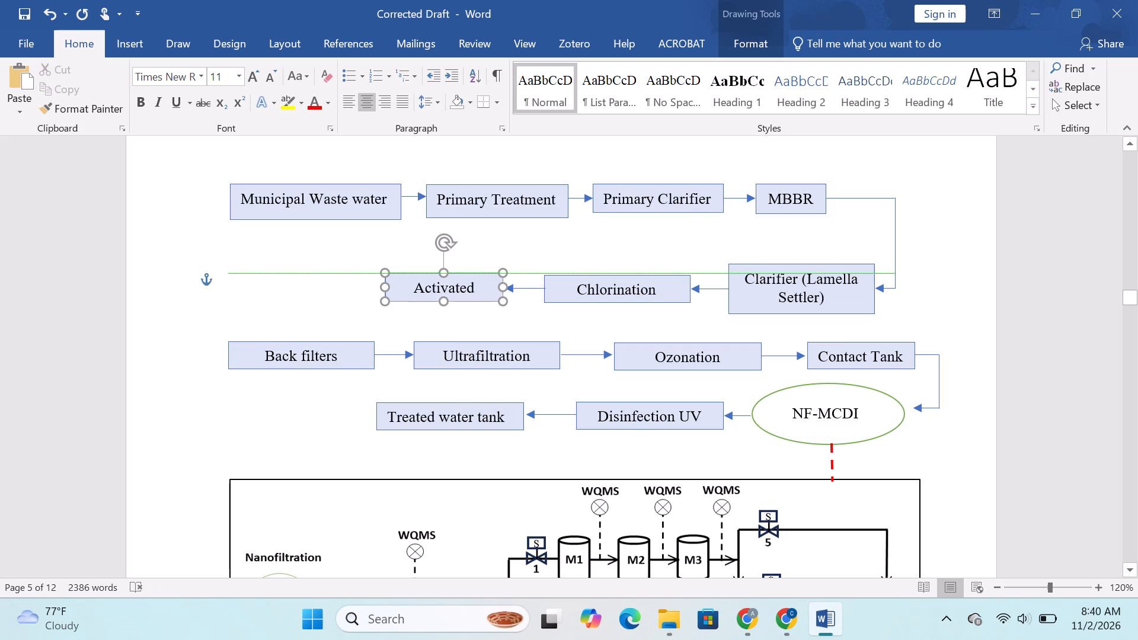
drag(445, 306, 447, 319)
drag(462, 273, 462, 269)
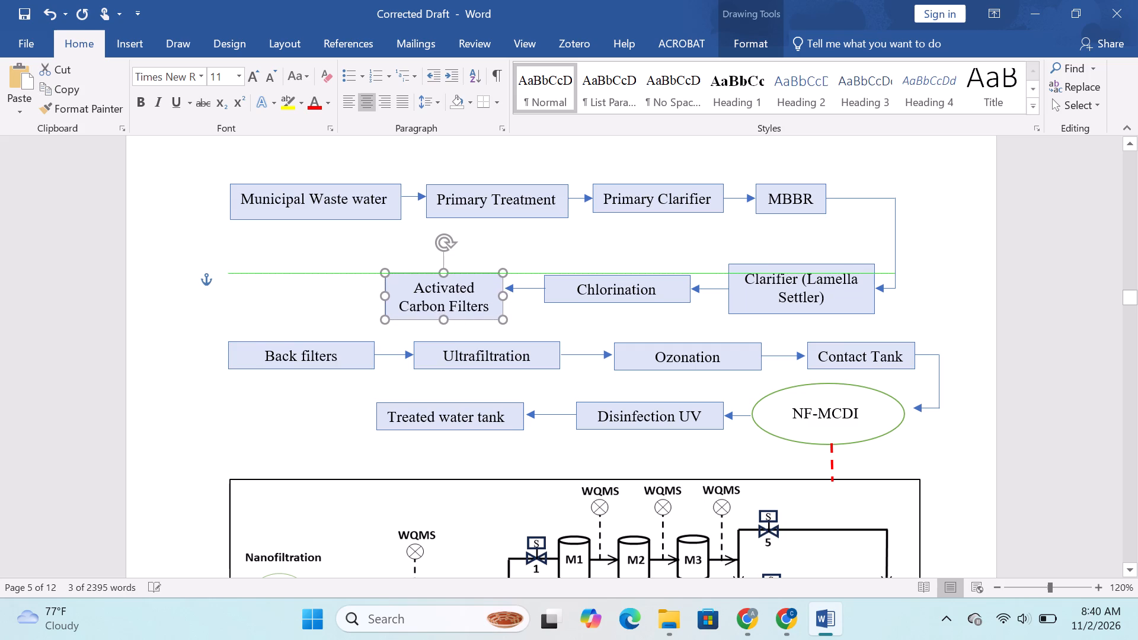
drag(462, 269, 463, 265)
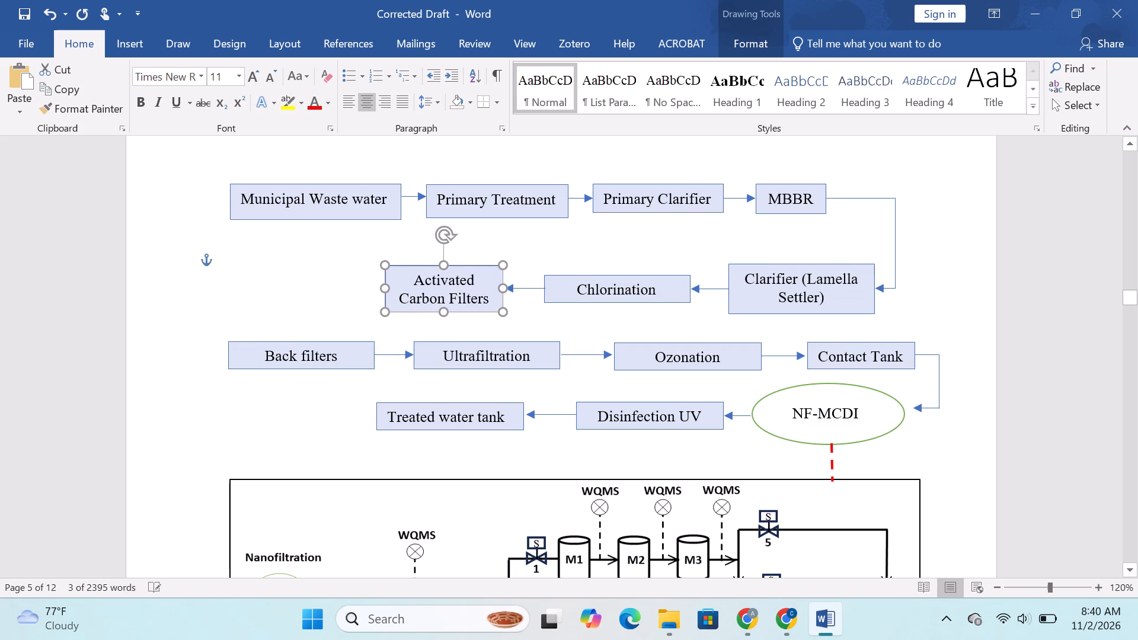
Move the Back filters box up into the second row, left of Activated Carbon Filters.
click(341, 348)
drag(339, 342, 331, 293)
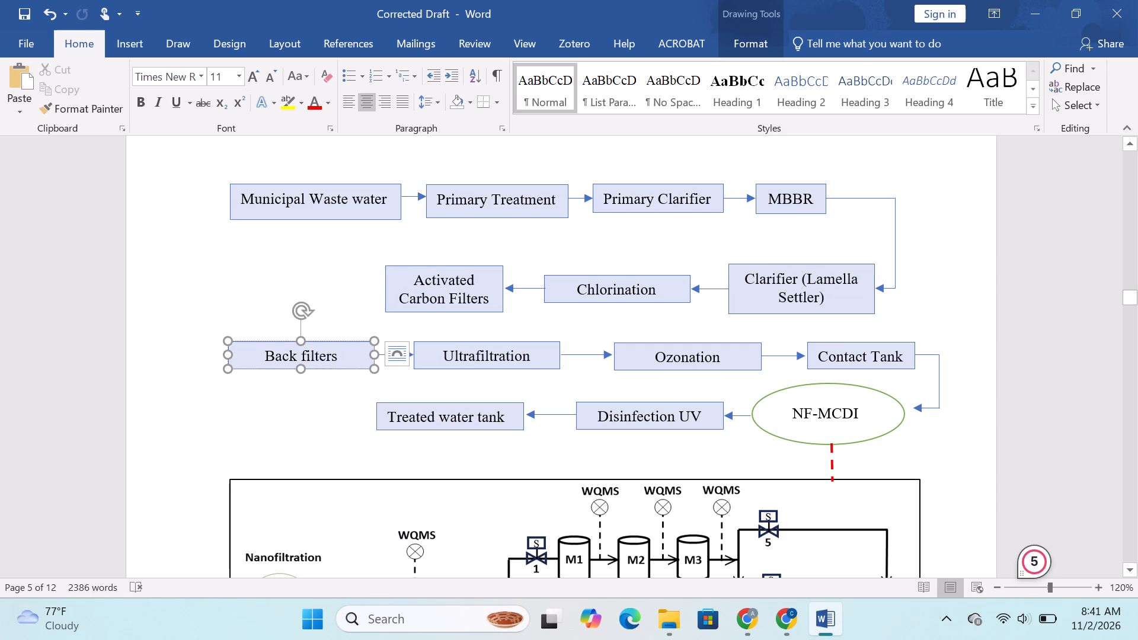
drag(344, 340, 346, 276)
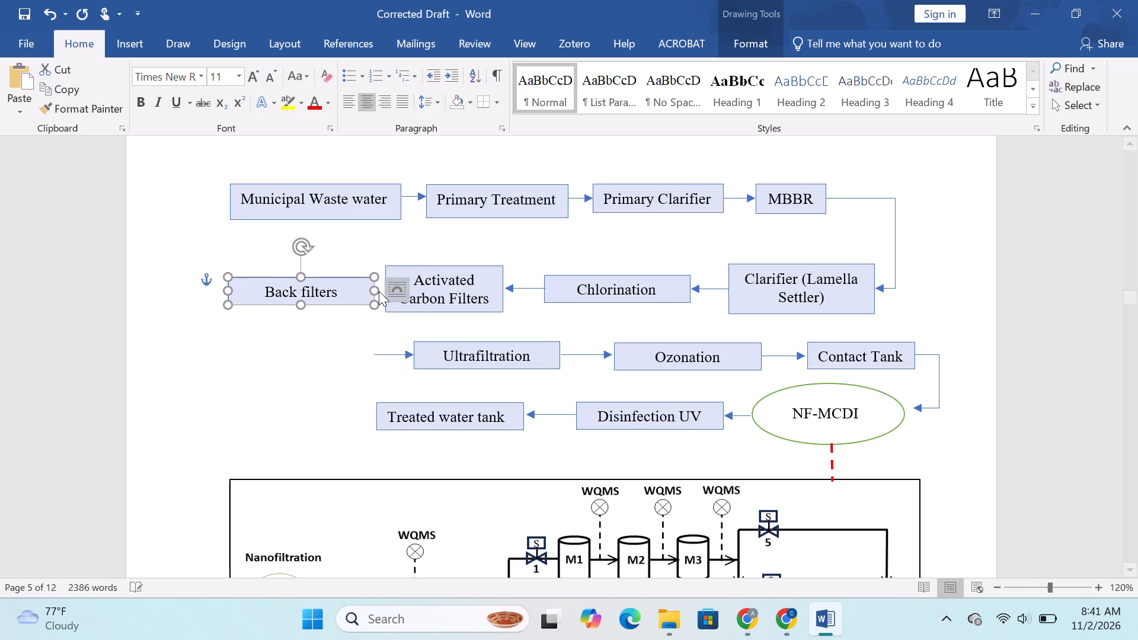
Resize the Back filters box to fit closely around its one-line label, keeping it at the left margin of the second row.
drag(375, 287, 314, 289)
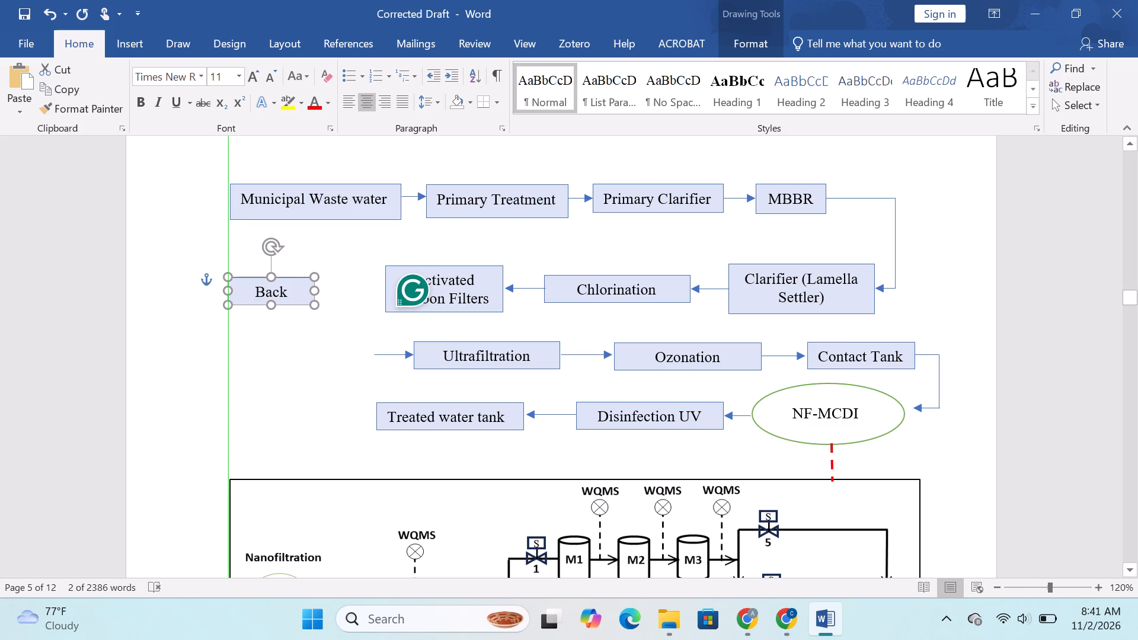
drag(274, 304, 274, 318)
click(274, 318)
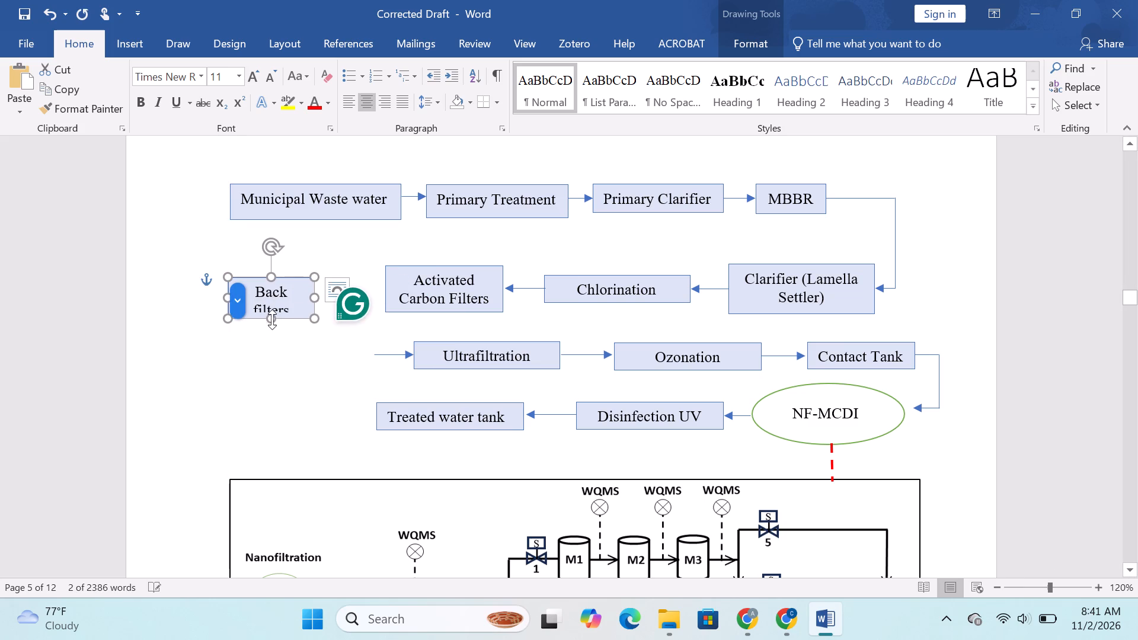
drag(272, 319, 270, 327)
drag(290, 281, 321, 263)
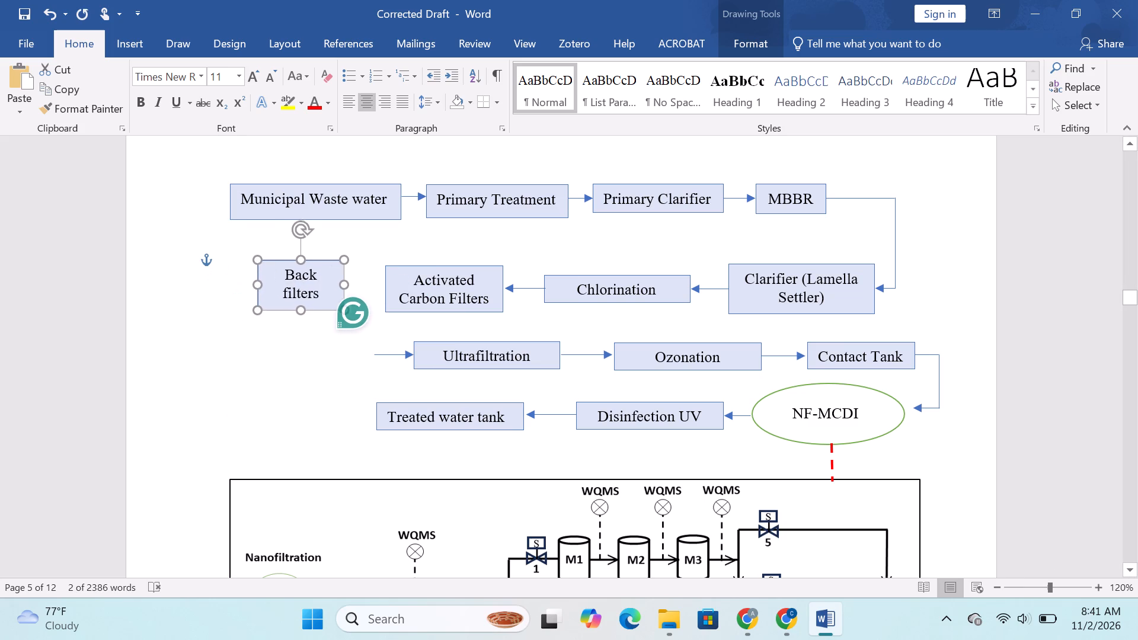
drag(321, 263, 290, 271)
drag(314, 292, 322, 292)
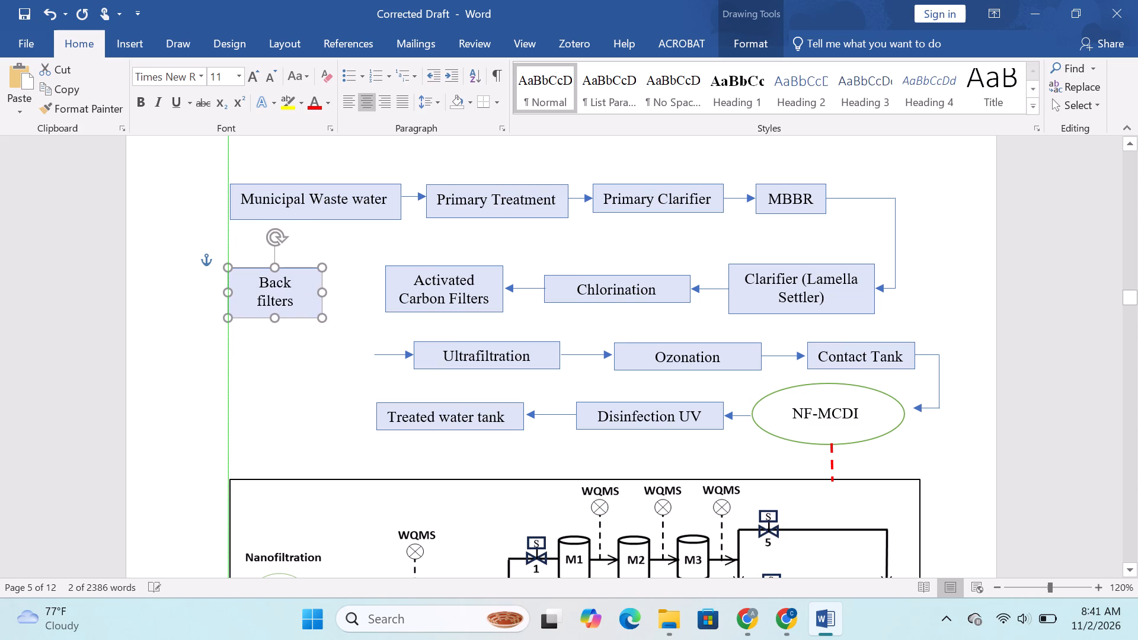
drag(322, 292, 328, 292)
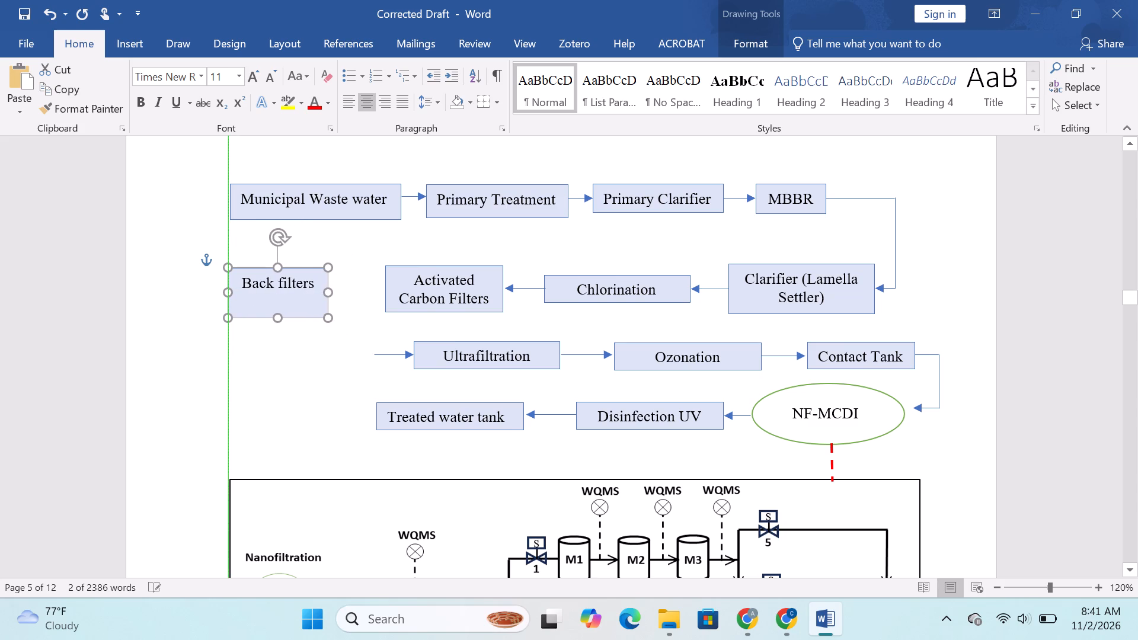
drag(328, 292, 327, 292)
drag(278, 316, 277, 300)
click(295, 270)
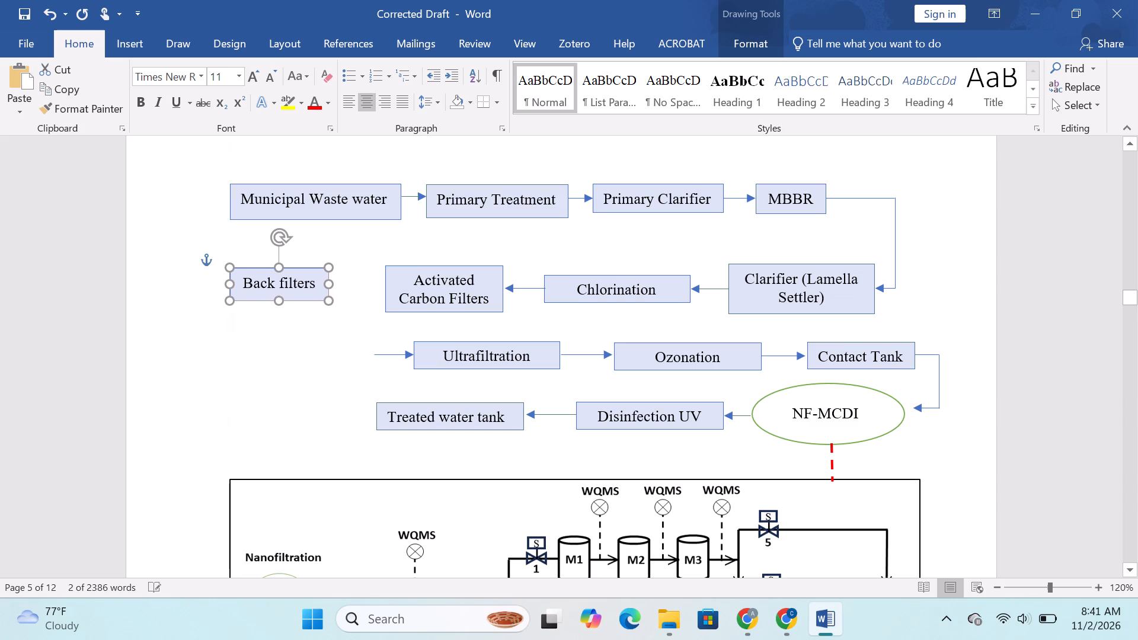
Widen the Activated Carbon Filters box slightly to the left so "Activated Carbon" fits on its first line.
click(389, 288)
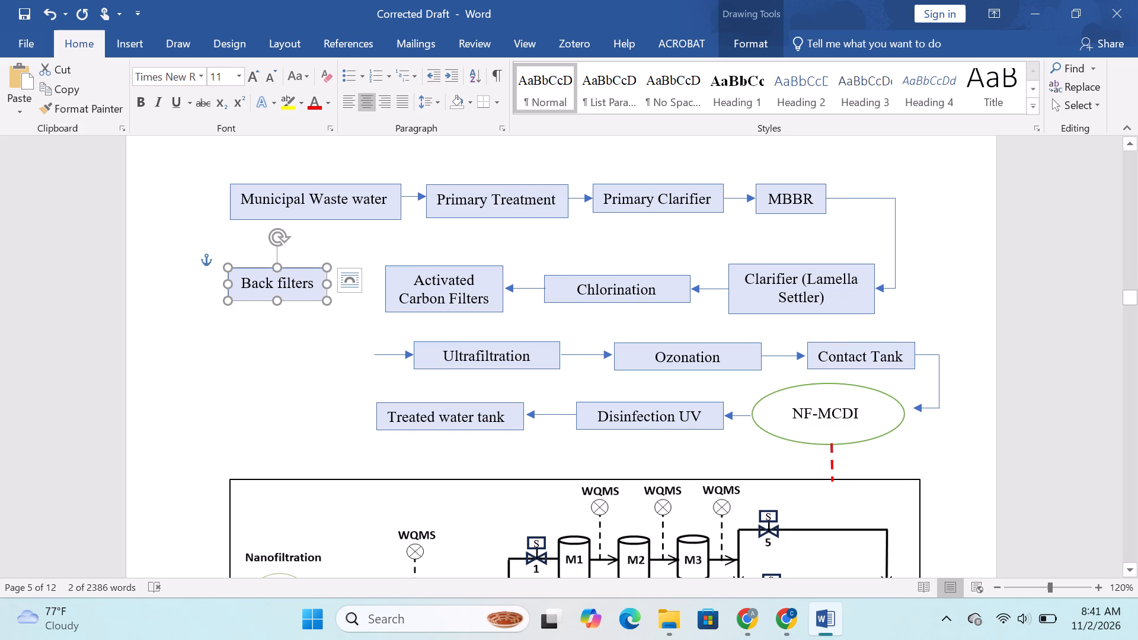
drag(382, 287, 369, 287)
click(351, 321)
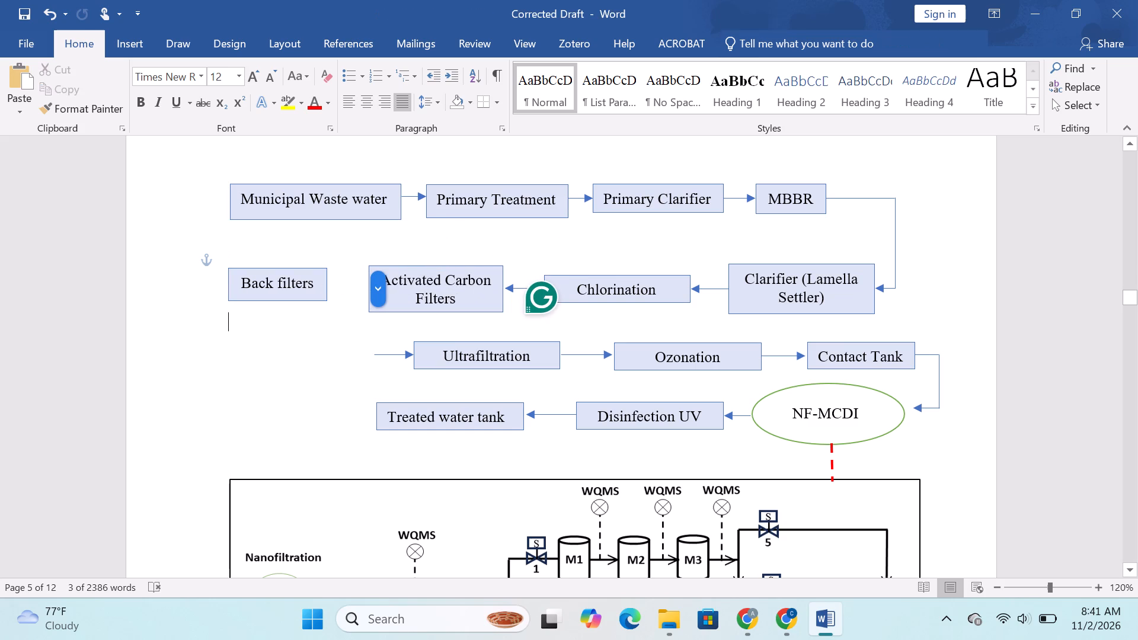
Copy the arrow between Chlorination and Activated Carbon Filters and place the copy between Activated Carbon Filters and Back filters.
click(515, 289)
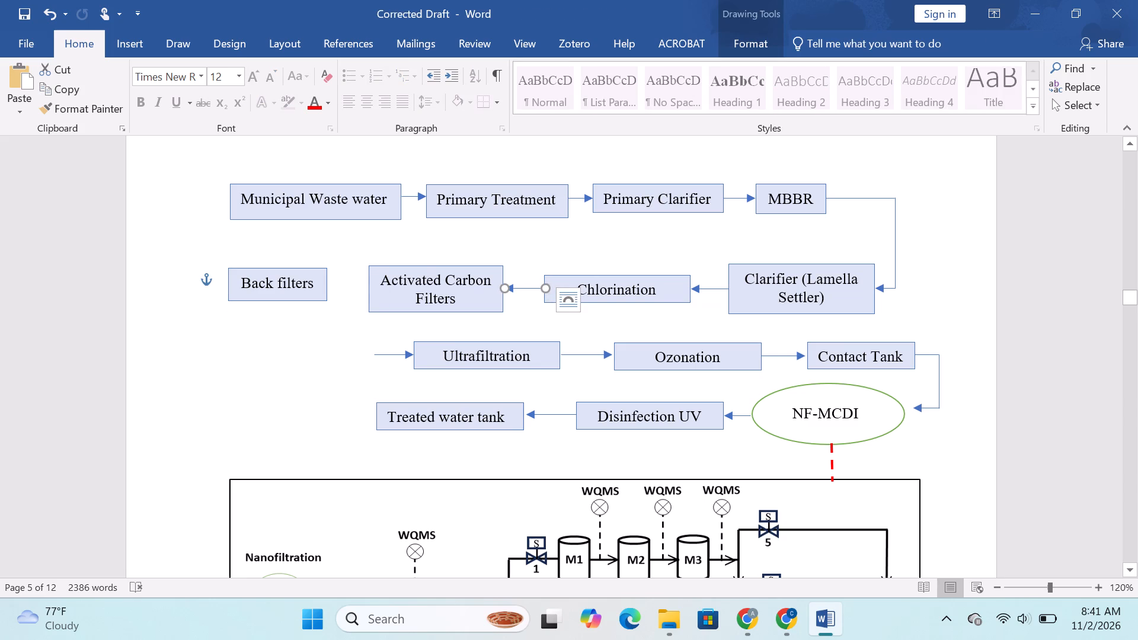
key(ctrl+c)
click(340, 290)
key(ctrl+v)
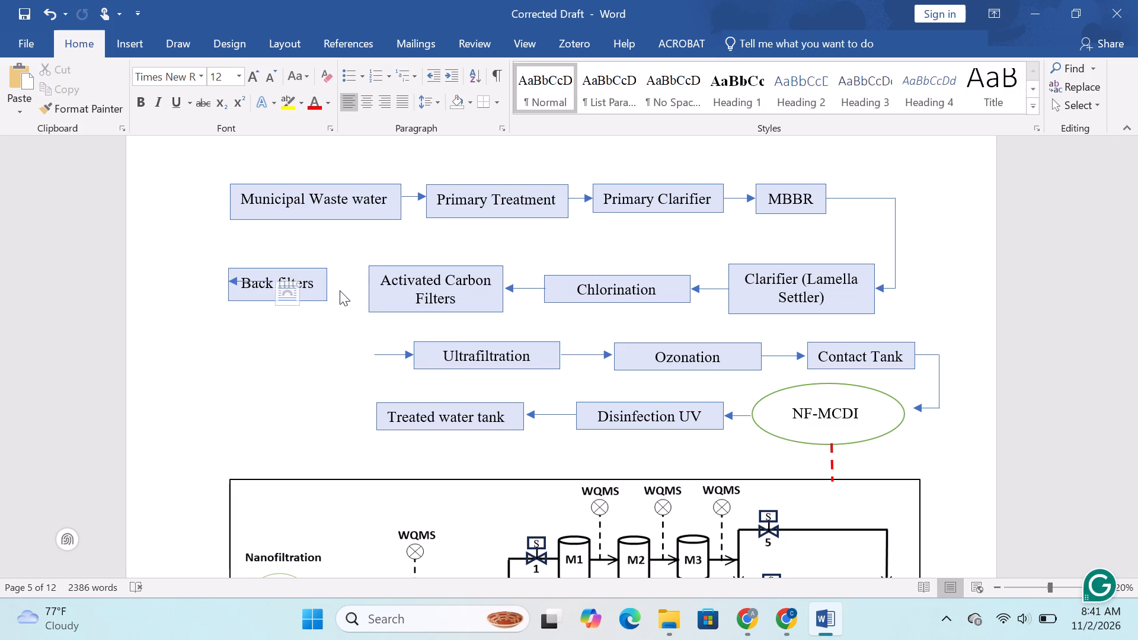
drag(250, 283, 349, 283)
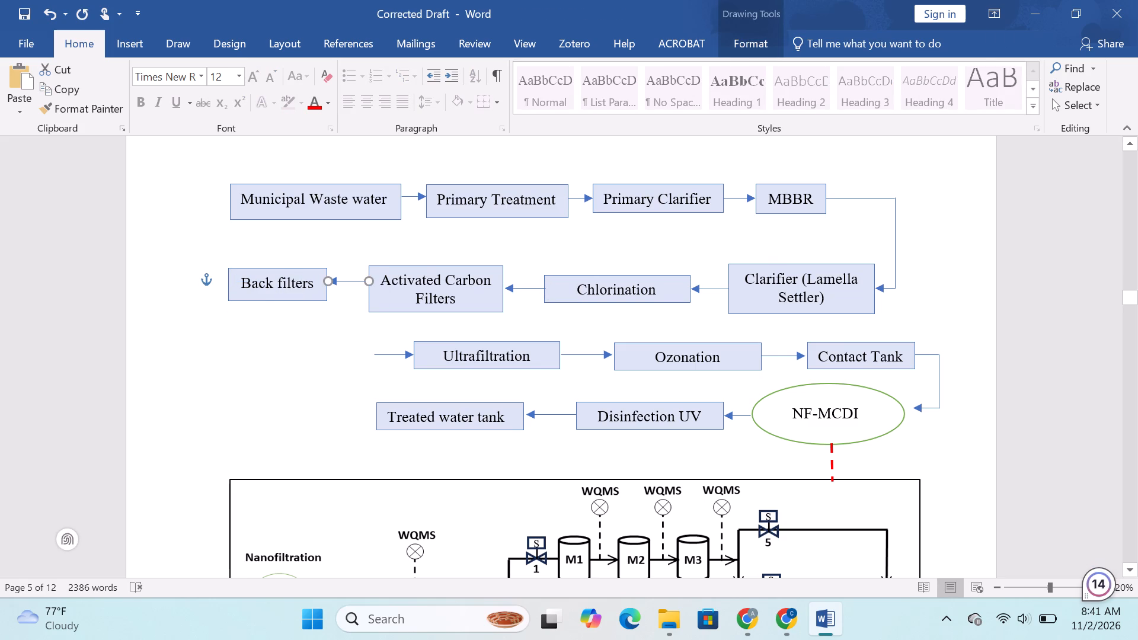
drag(349, 283, 350, 295)
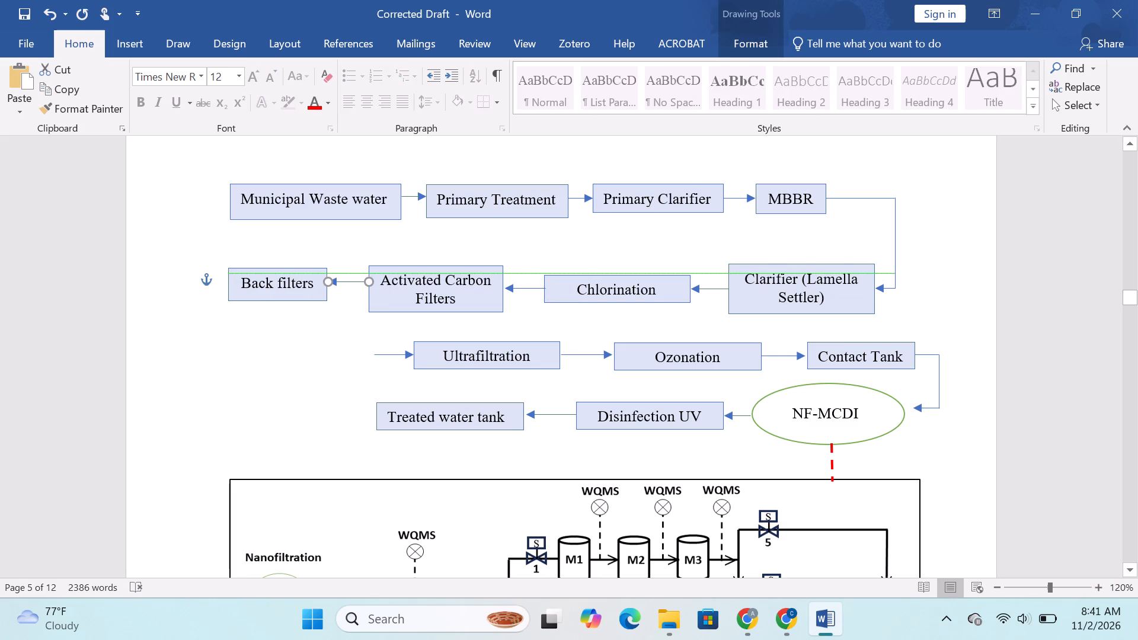
drag(350, 295, 348, 288)
click(354, 329)
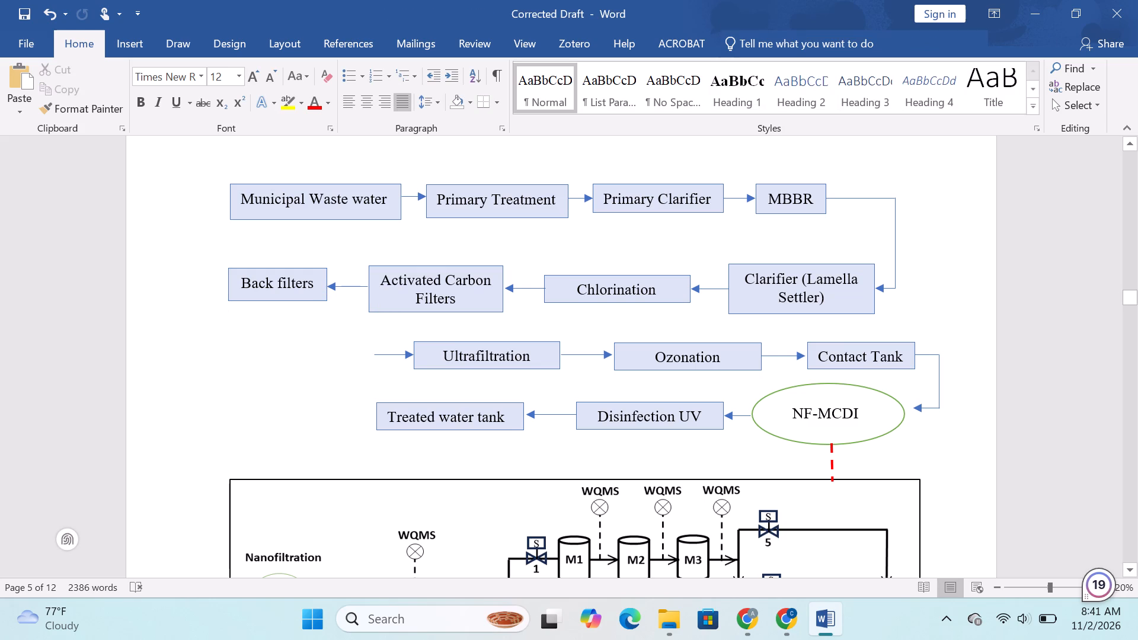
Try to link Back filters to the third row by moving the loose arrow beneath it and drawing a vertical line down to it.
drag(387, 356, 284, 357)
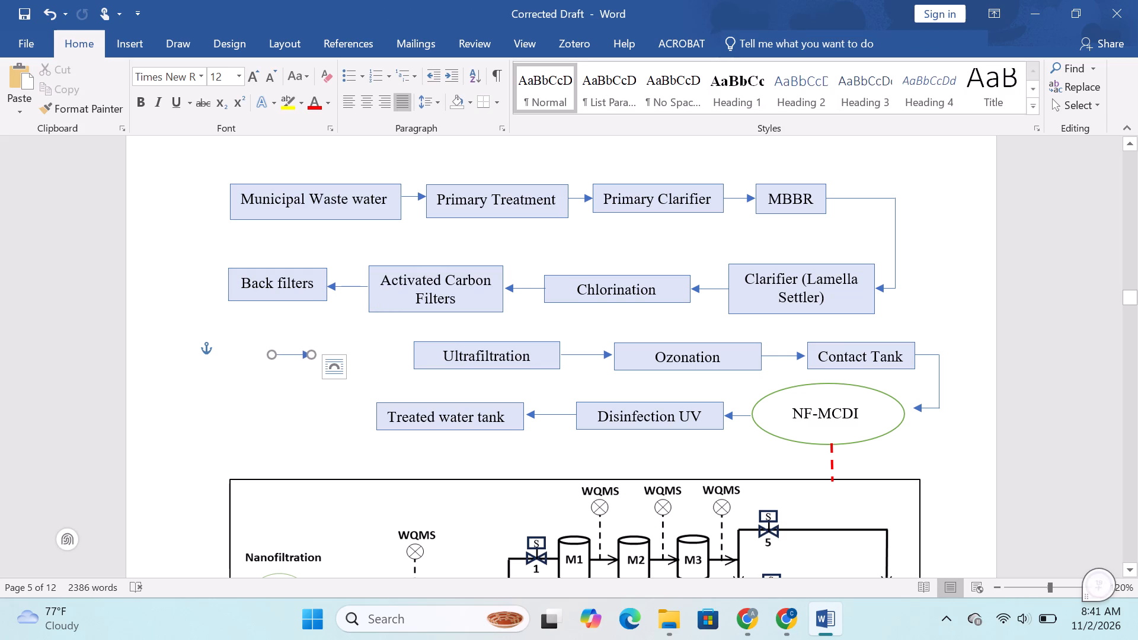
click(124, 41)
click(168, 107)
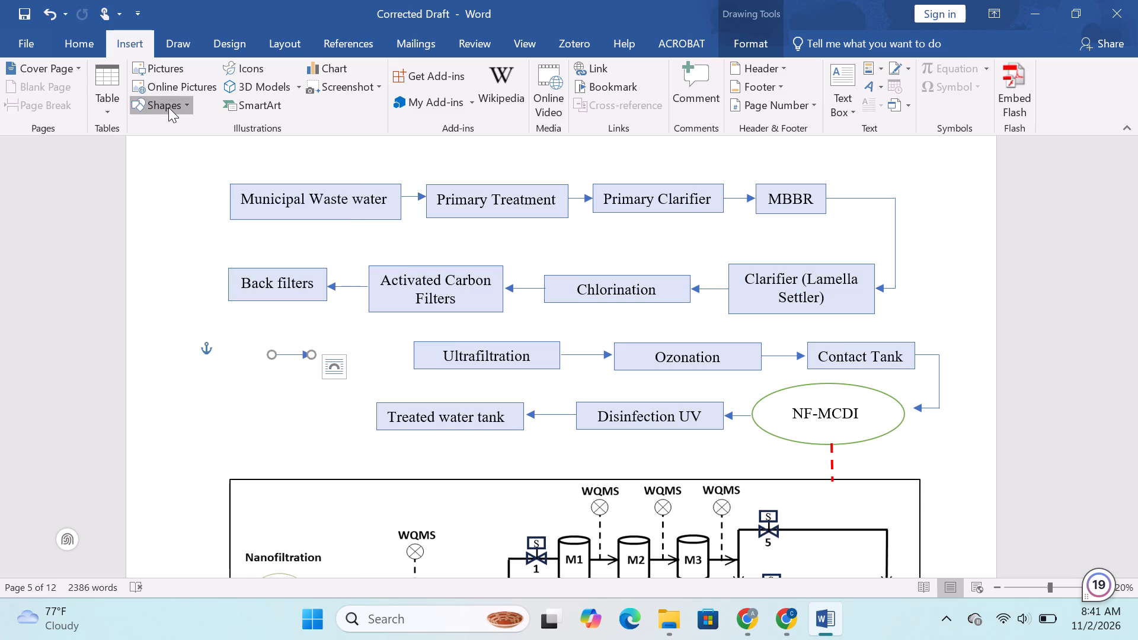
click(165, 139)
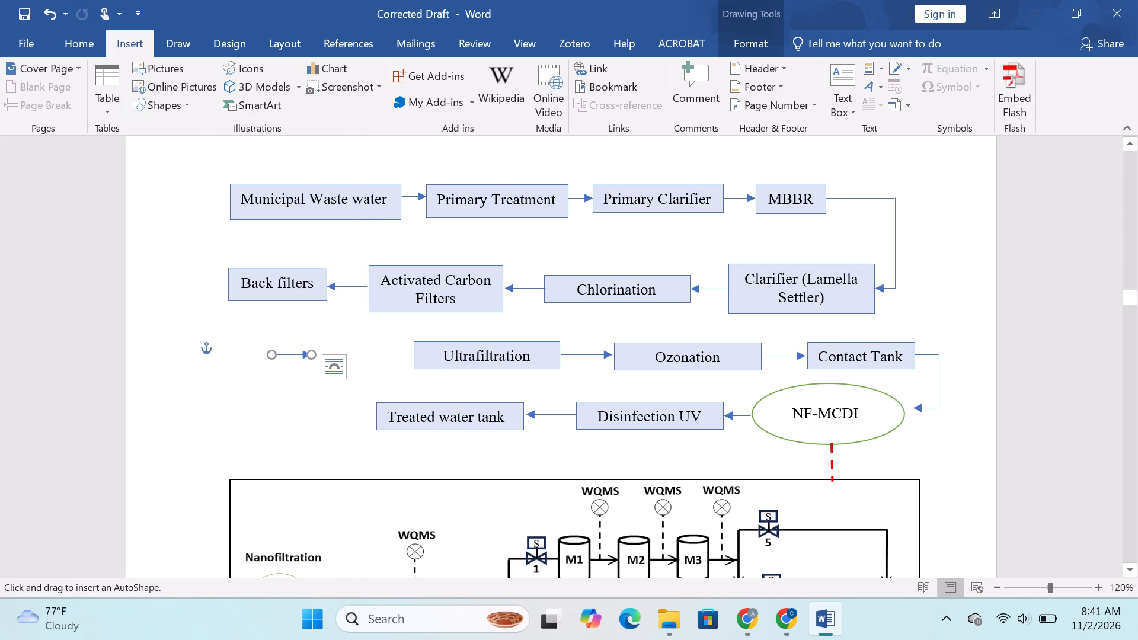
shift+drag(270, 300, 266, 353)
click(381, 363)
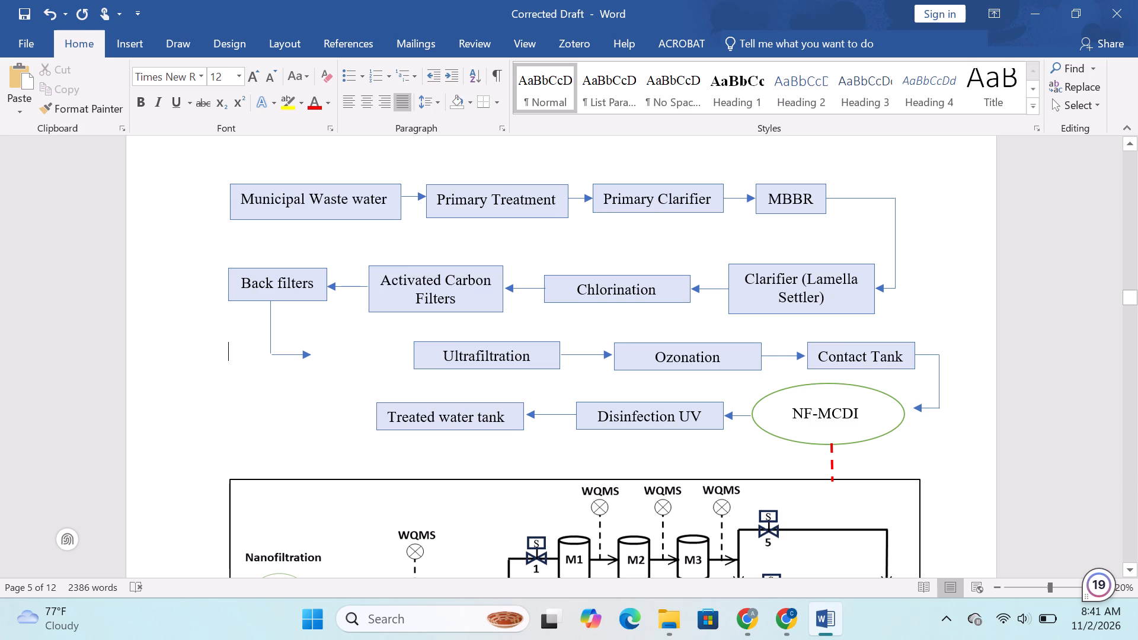
Delete the vertical line and the loose arrow below the Back filters box.
click(270, 331)
key(Delete)
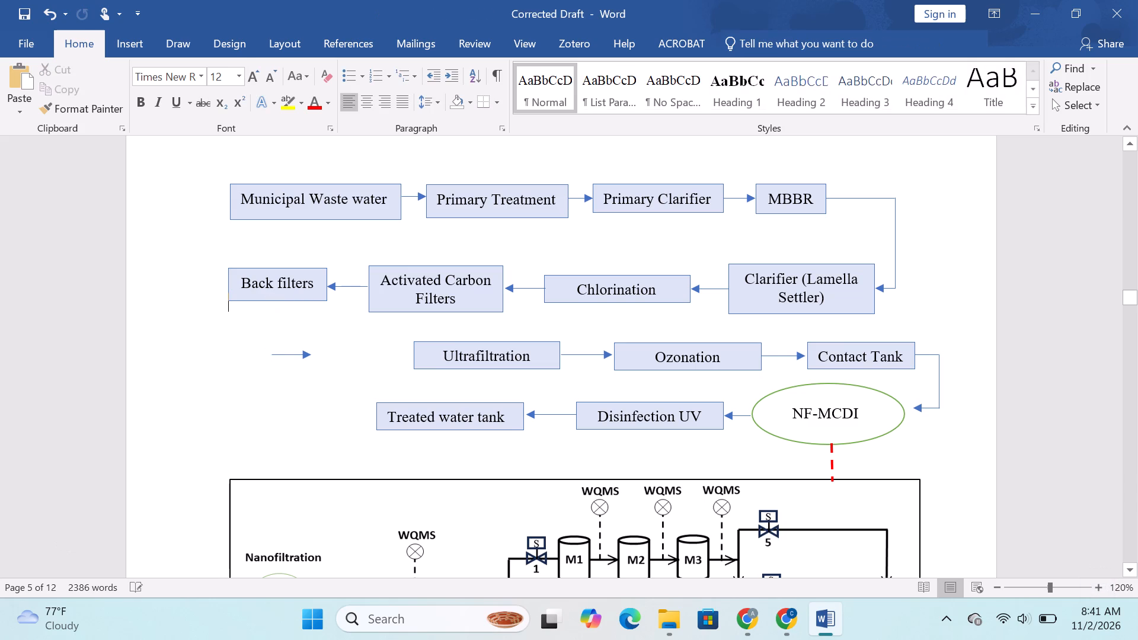
click(289, 356)
key(Delete)
Narrow the Back filters box from its left side, heighten it to fit a two-line label, and align it with Activated Carbon Filters.
click(235, 295)
drag(228, 287, 258, 286)
drag(292, 305, 294, 310)
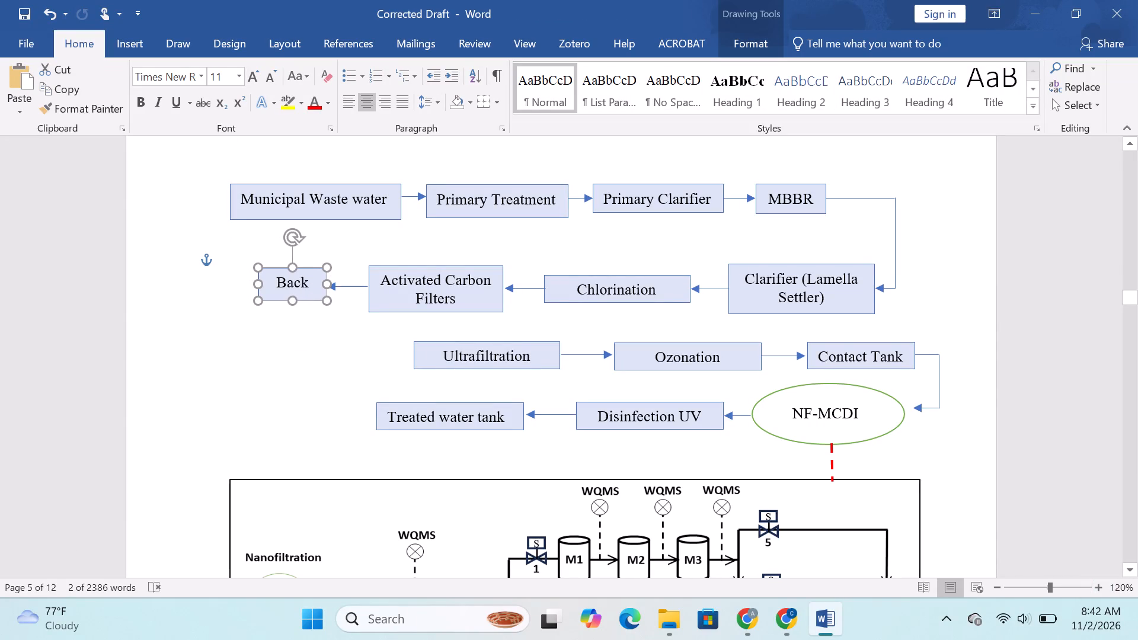
drag(294, 310, 293, 315)
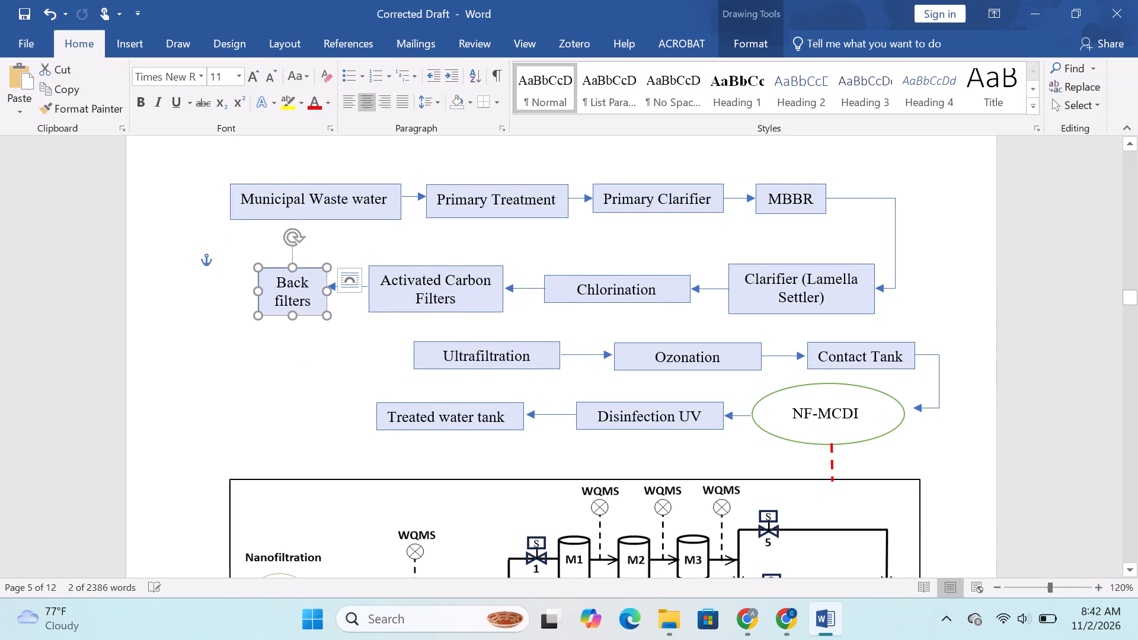
click(301, 267)
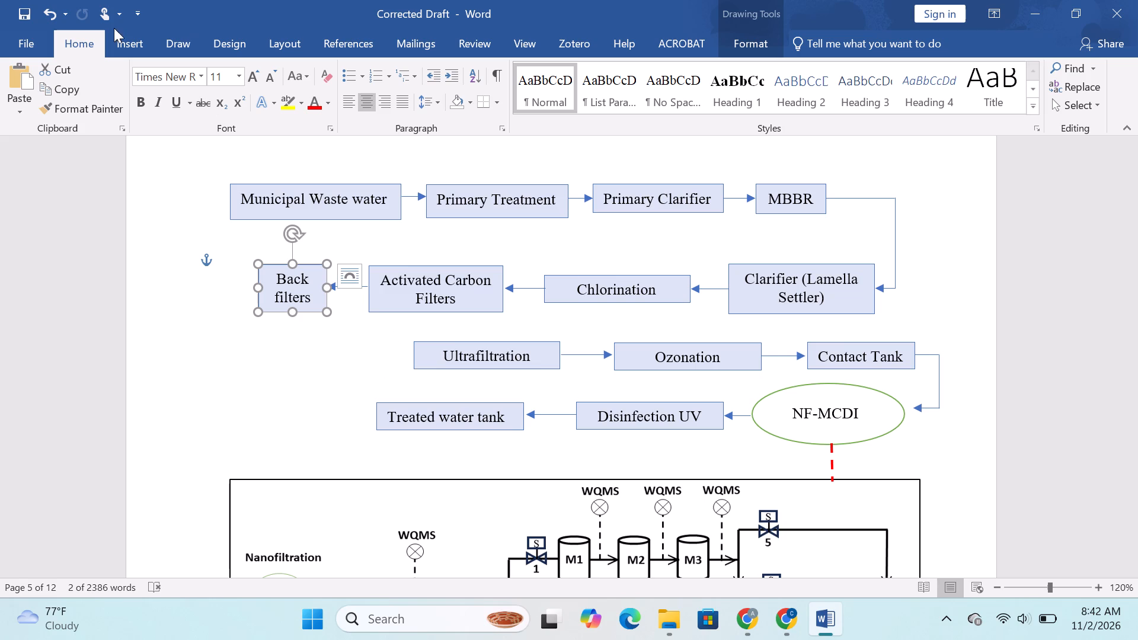
Draw a 0.26" horizontal line leftward from the Back filters box and a 0.66" vertical line from its outer end down to the third row.
click(124, 39)
click(185, 106)
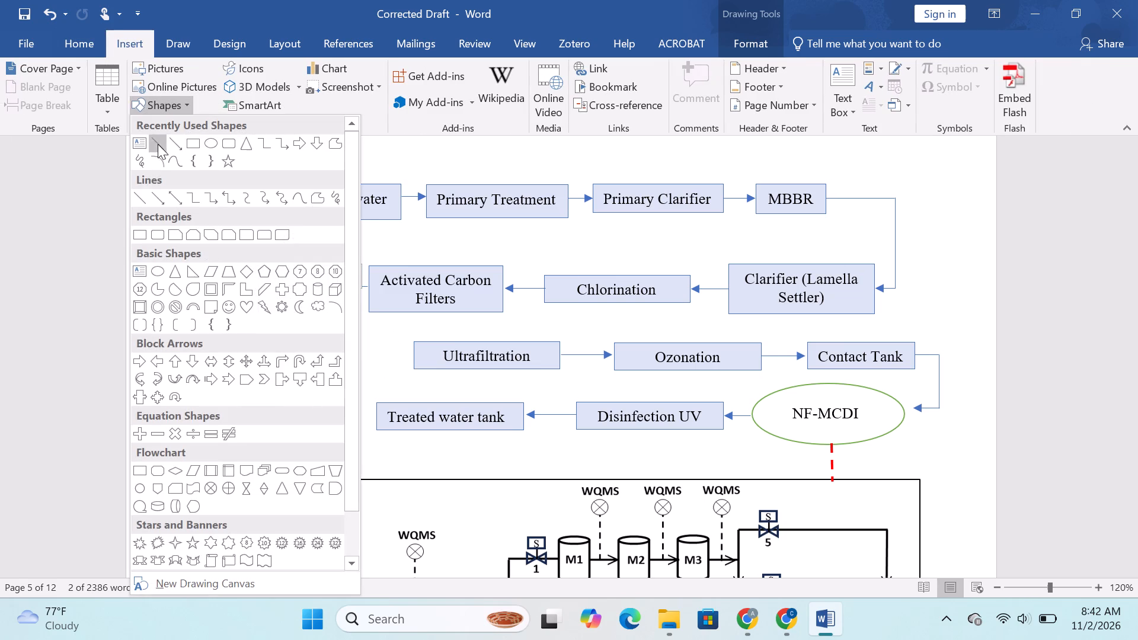
click(157, 144)
shift+drag(257, 288, 229, 287)
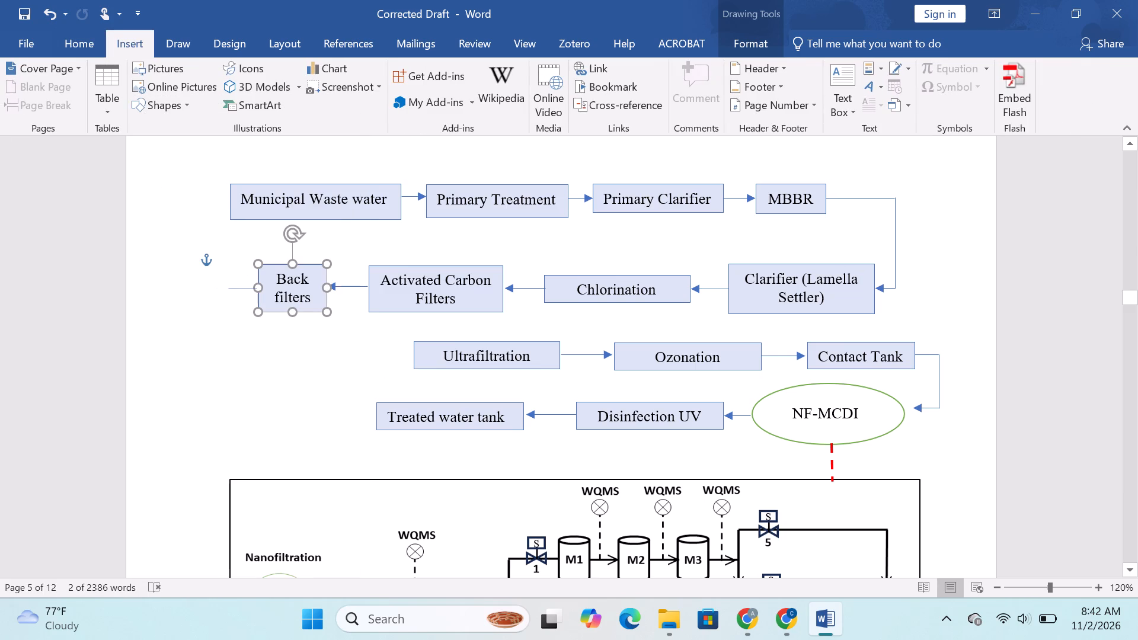
shift+drag(229, 287, 230, 287)
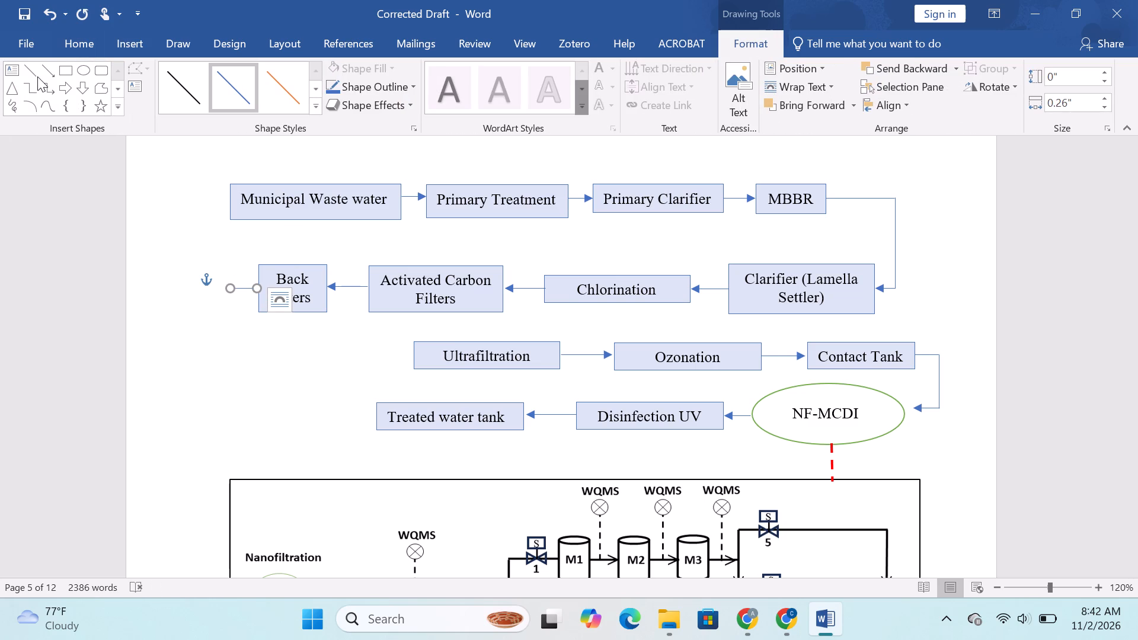
click(36, 76)
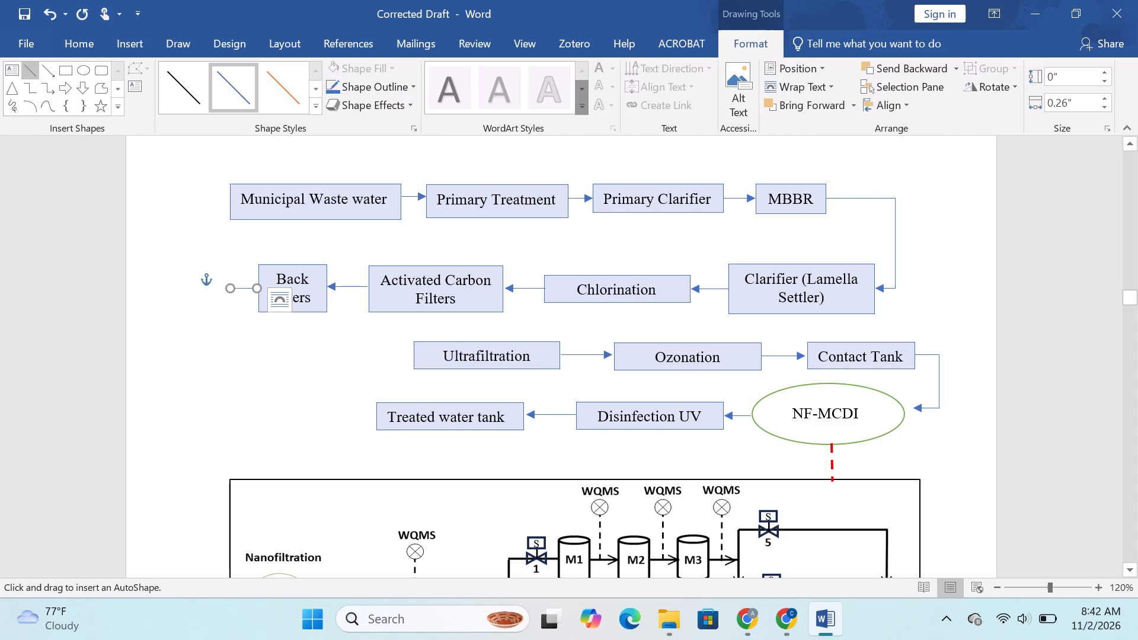
shift+drag(230, 289, 230, 361)
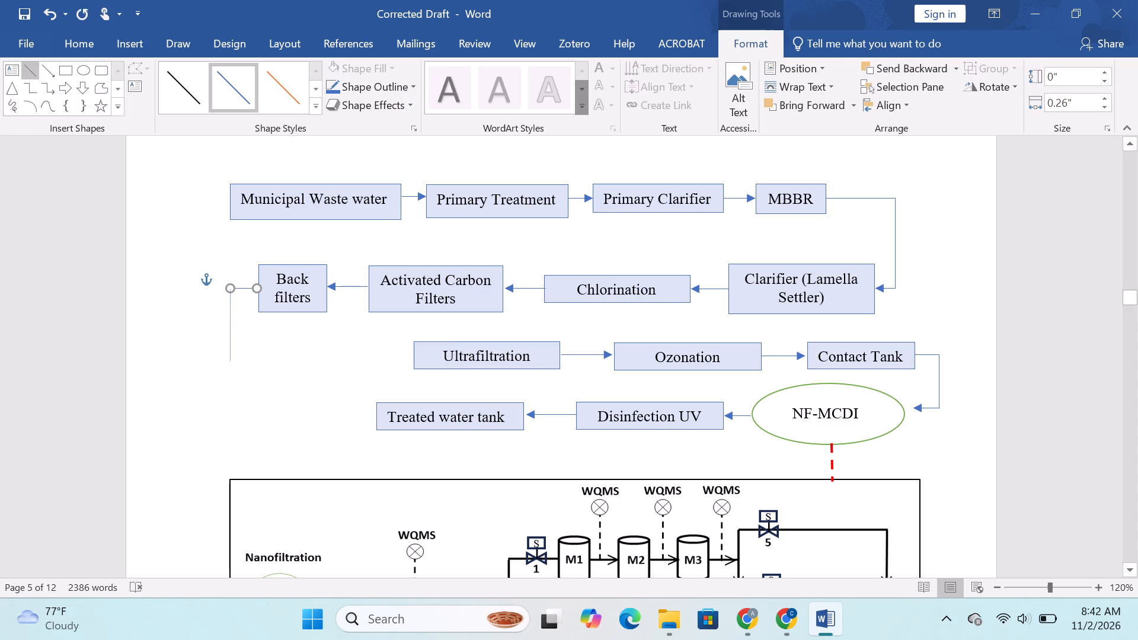
shift+drag(230, 361, 231, 356)
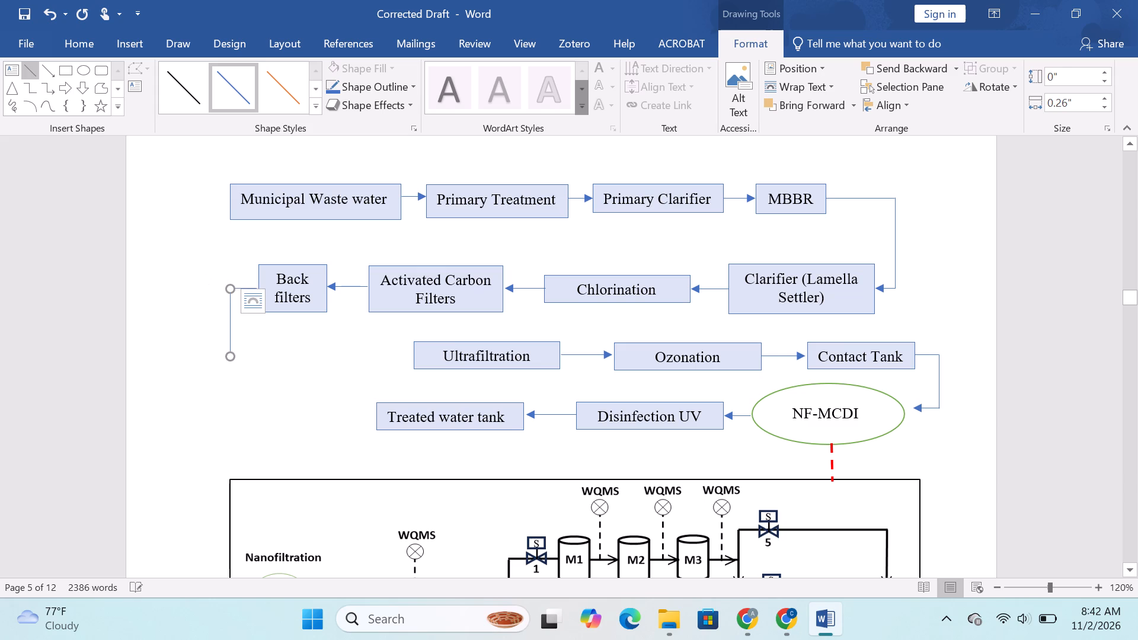
Draw a 0.56" horizontal arrow pointing right from the bottom end of the vertical line below Back filters.
click(45, 75)
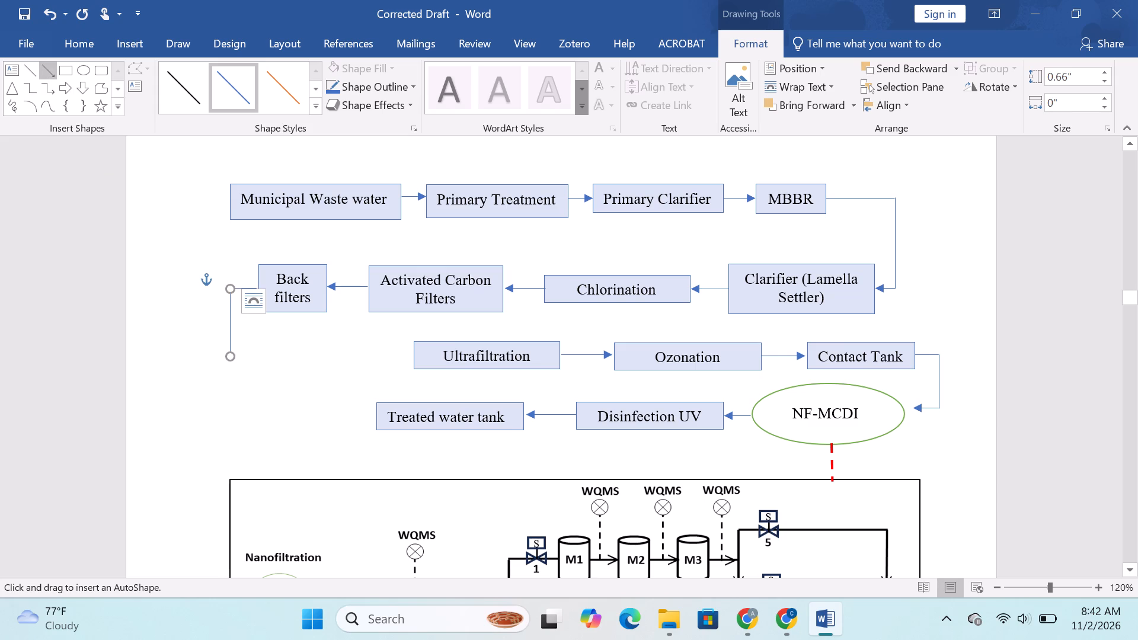
shift+drag(231, 357, 258, 360)
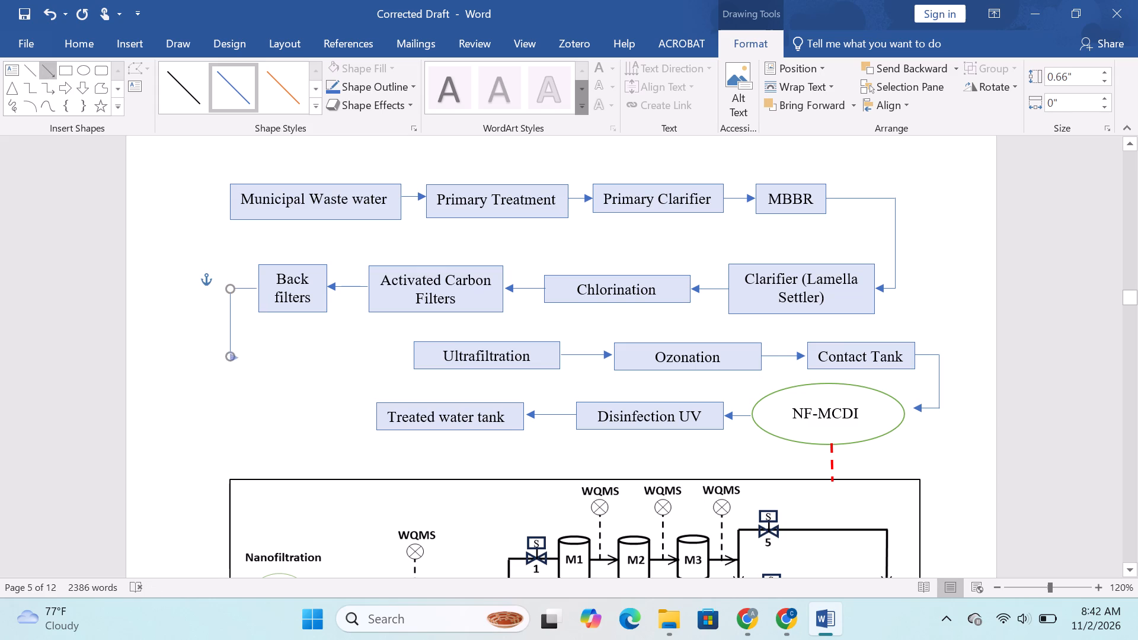
shift+drag(258, 360, 289, 361)
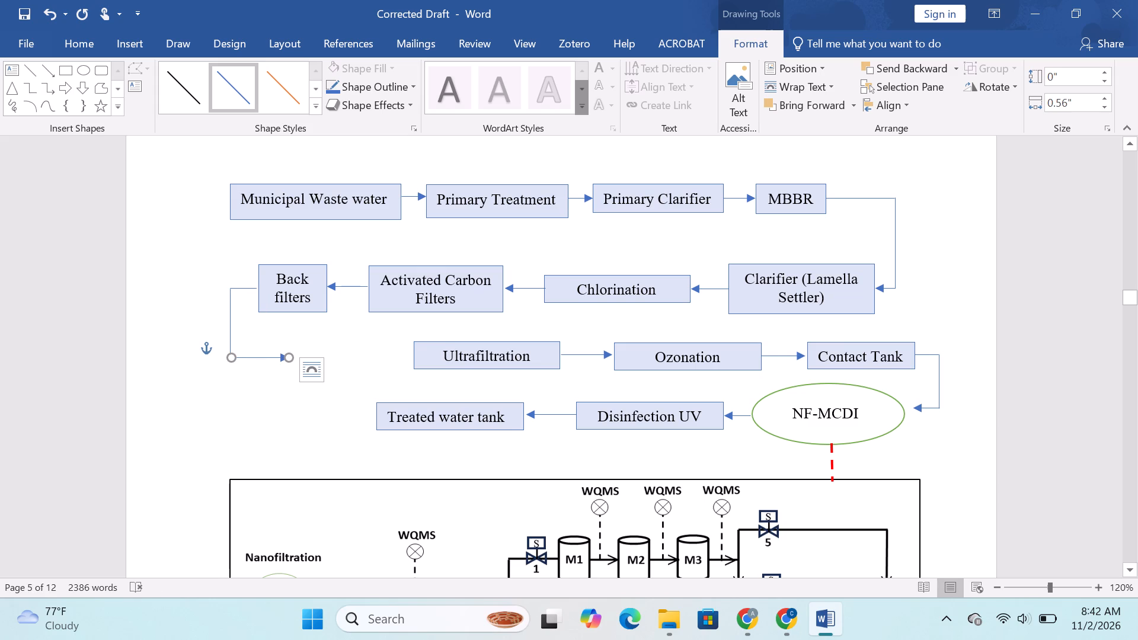
Move the Ultrafiltration box left so its left edge meets the head of the arrow coming from Back filters.
drag(493, 341, 368, 347)
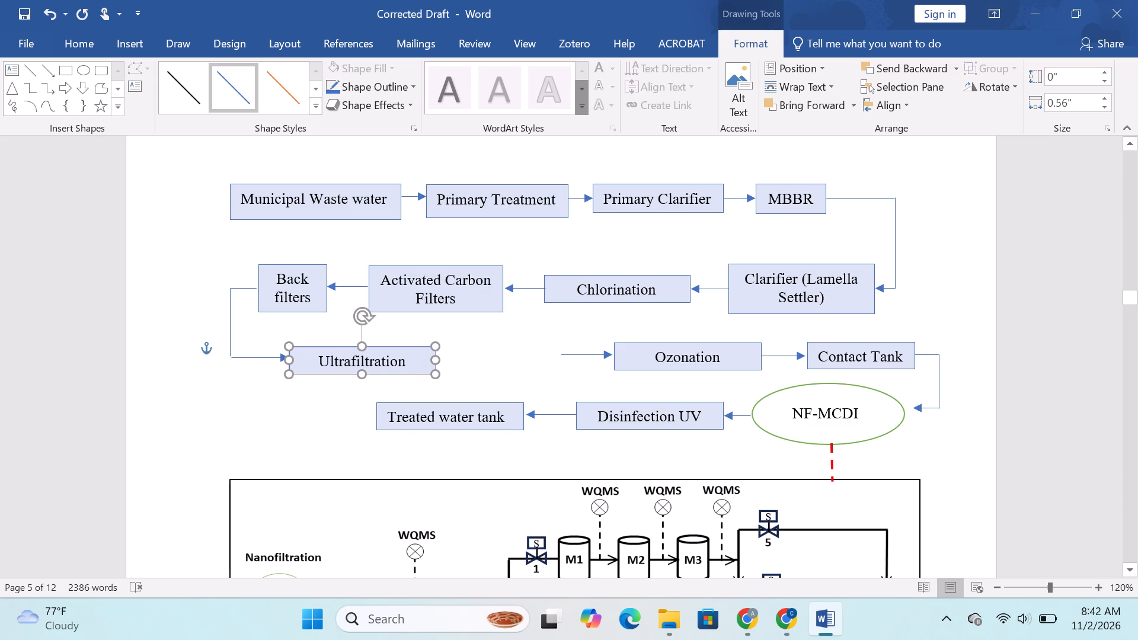
drag(368, 347, 367, 344)
click(356, 393)
Move the arrow that led to Ozonation left so it starts at the right edge of the Ultrafiltration box.
drag(573, 355, 554, 369)
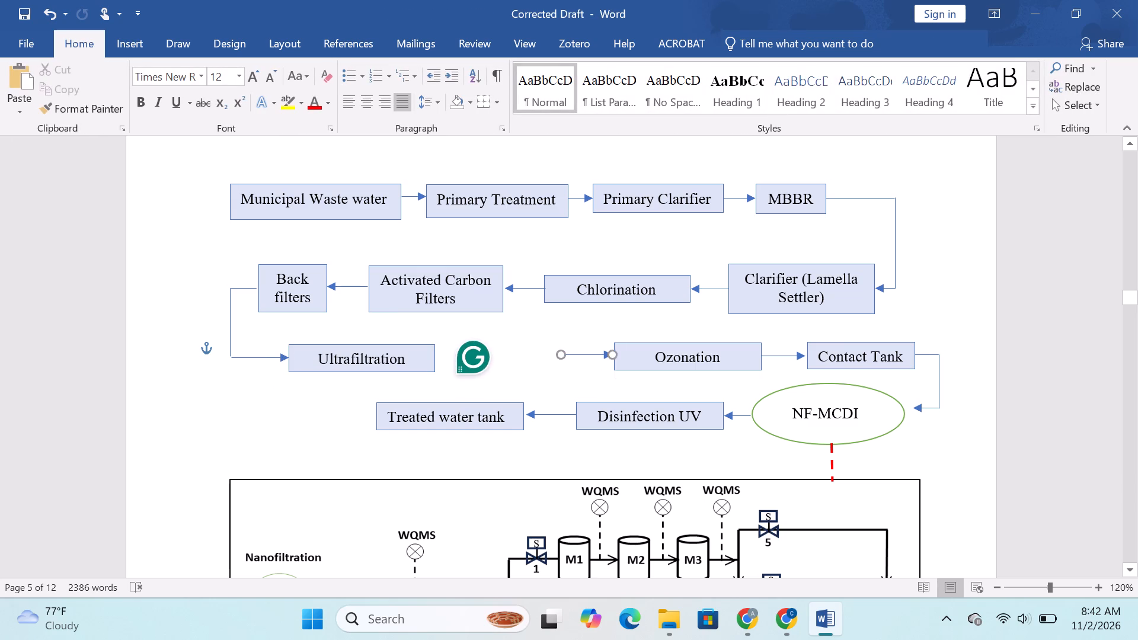
drag(554, 369, 446, 359)
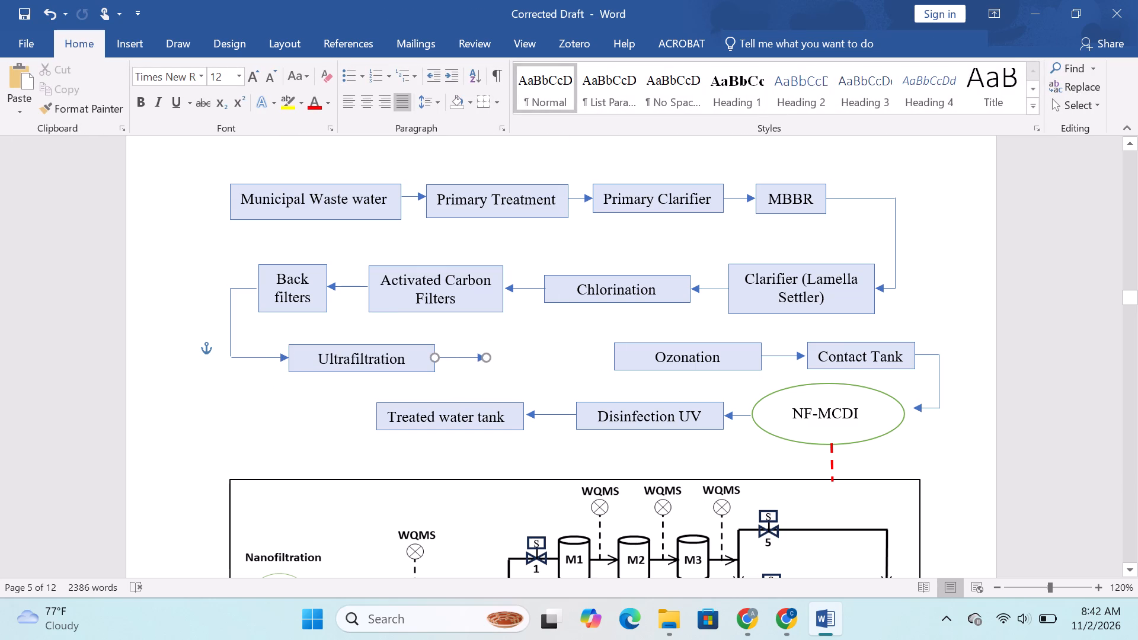
drag(446, 359, 446, 360)
drag(446, 360, 447, 360)
click(408, 344)
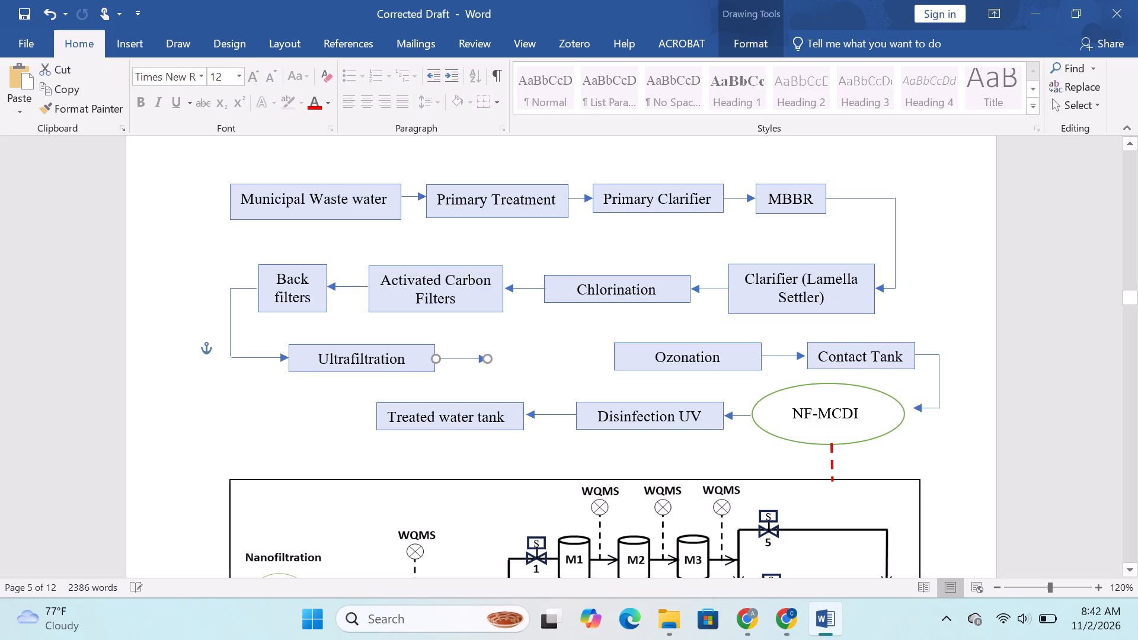
click(500, 377)
click(449, 358)
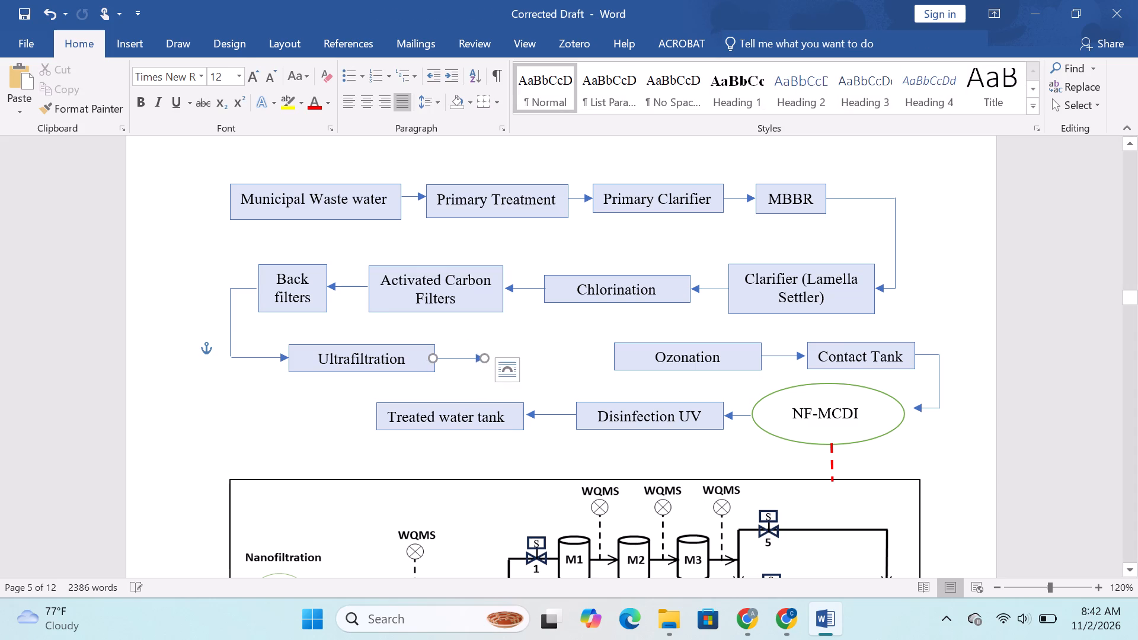
click(572, 317)
click(453, 358)
click(458, 343)
Move the Ozonation box left to the head of the Ultrafiltration arrow and align it with the third row.
click(633, 351)
drag(637, 341, 616, 347)
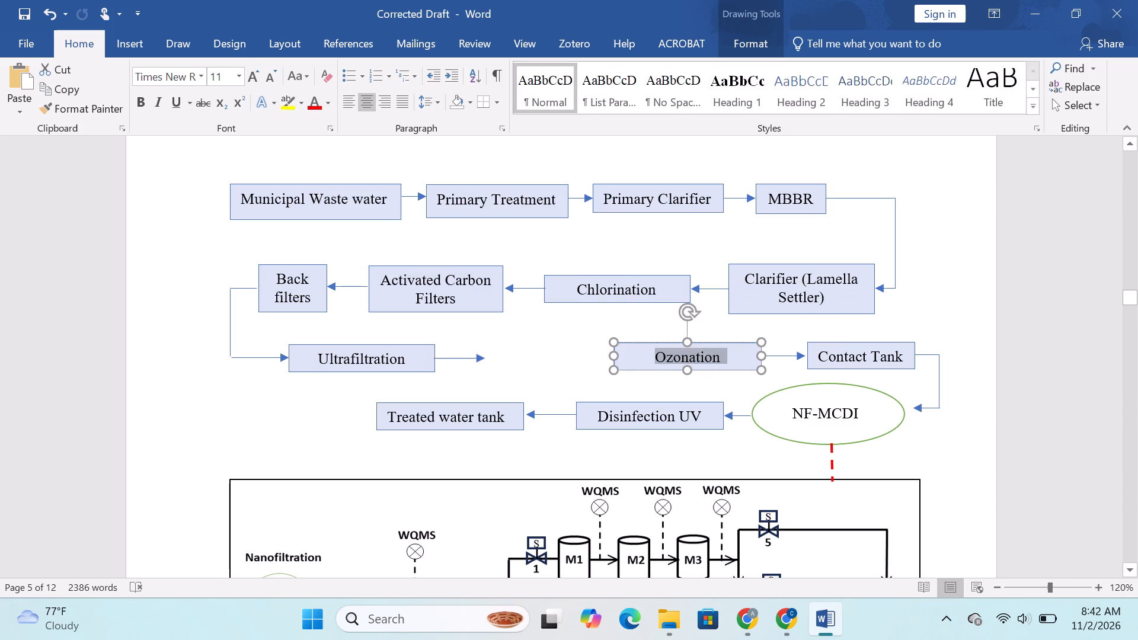
drag(616, 347, 511, 345)
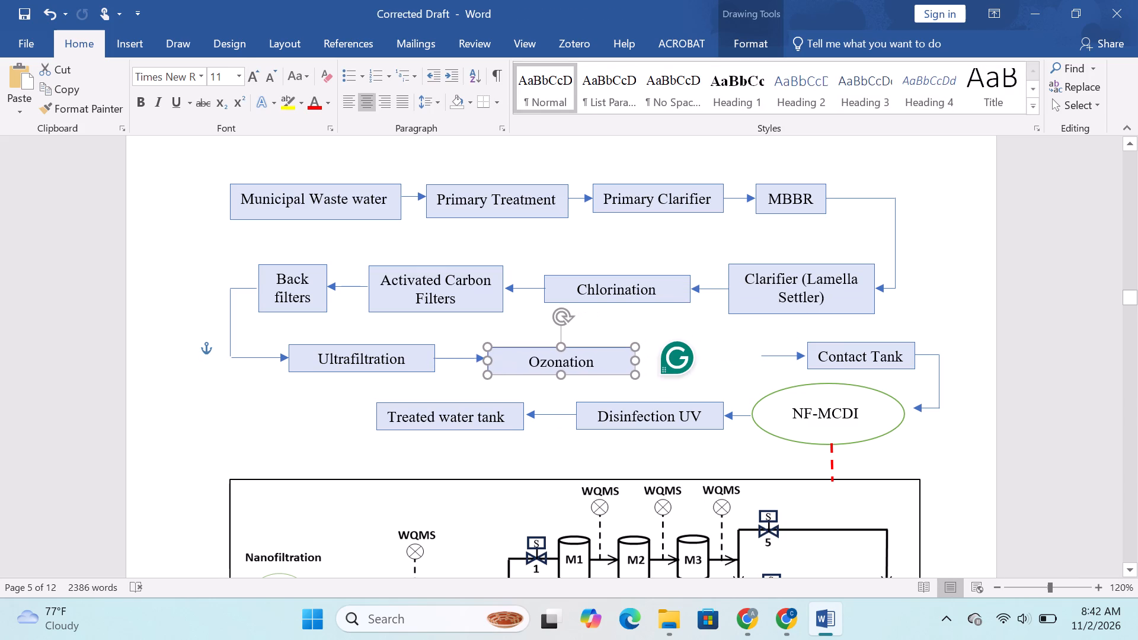
drag(511, 345, 509, 345)
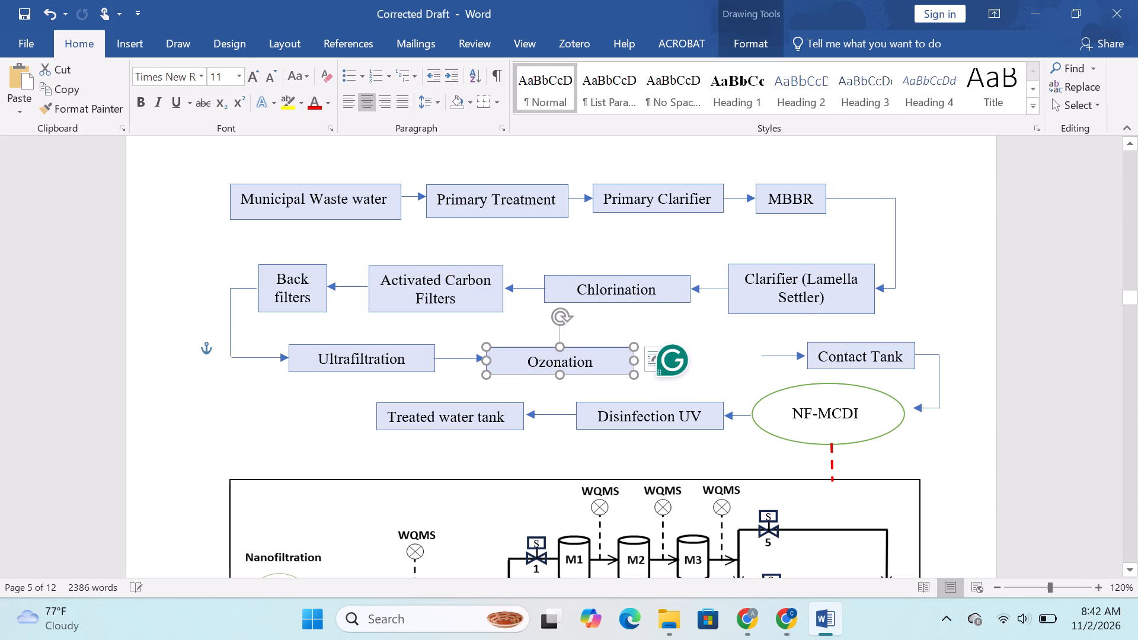
click(502, 327)
drag(536, 347, 534, 345)
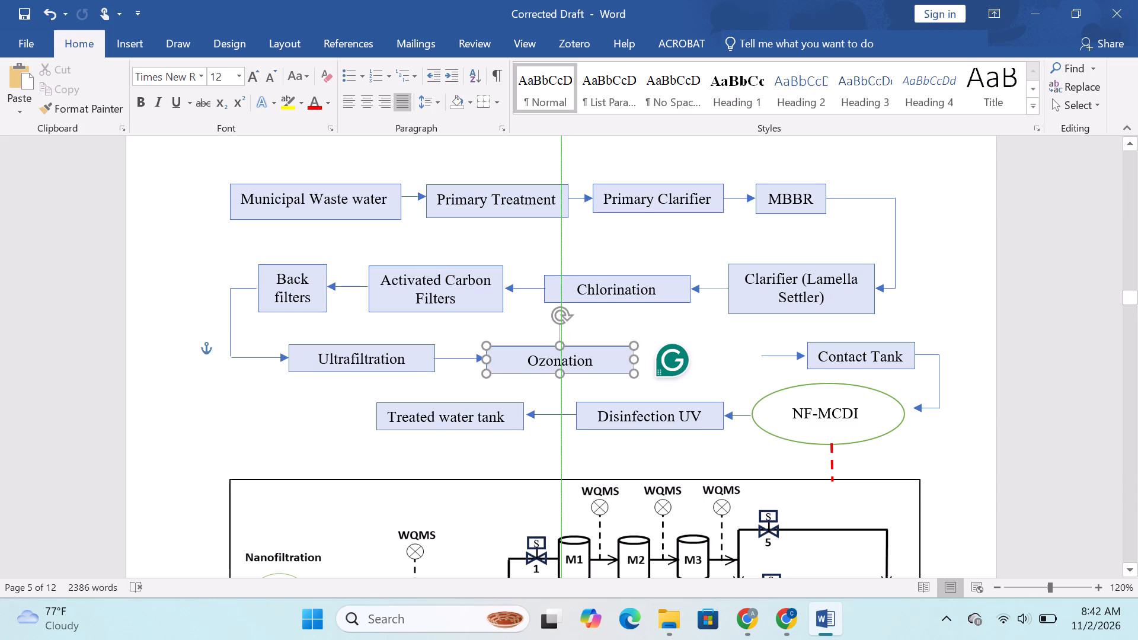
drag(534, 345, 530, 345)
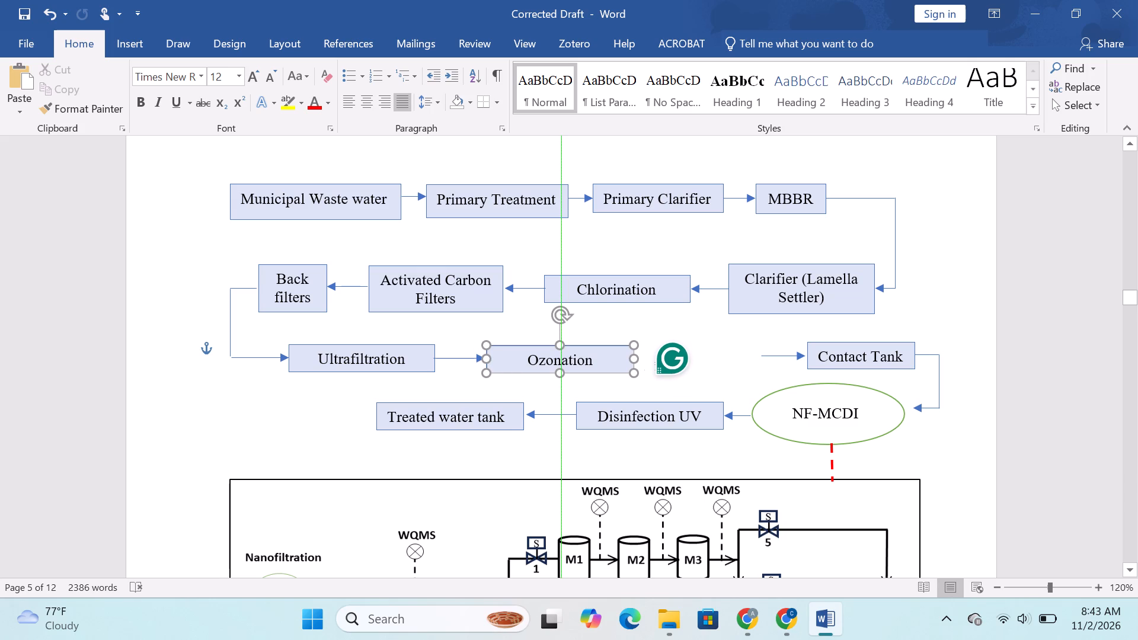
Move the arrow that led to Contact Tank left so it starts at the right edge of the Ozonation box.
click(772, 355)
drag(772, 355, 648, 358)
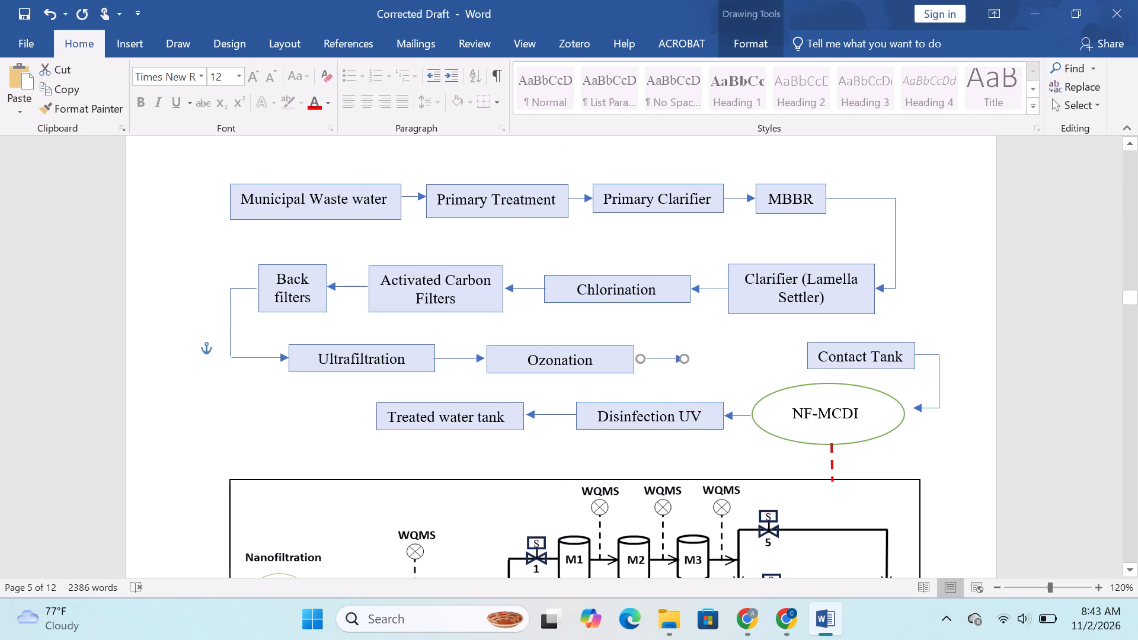
drag(648, 358, 647, 358)
Nudge the Ozonation box to meet the arrows on both sides, and move the floating writing-assistant badge off the diagram.
drag(510, 344, 504, 343)
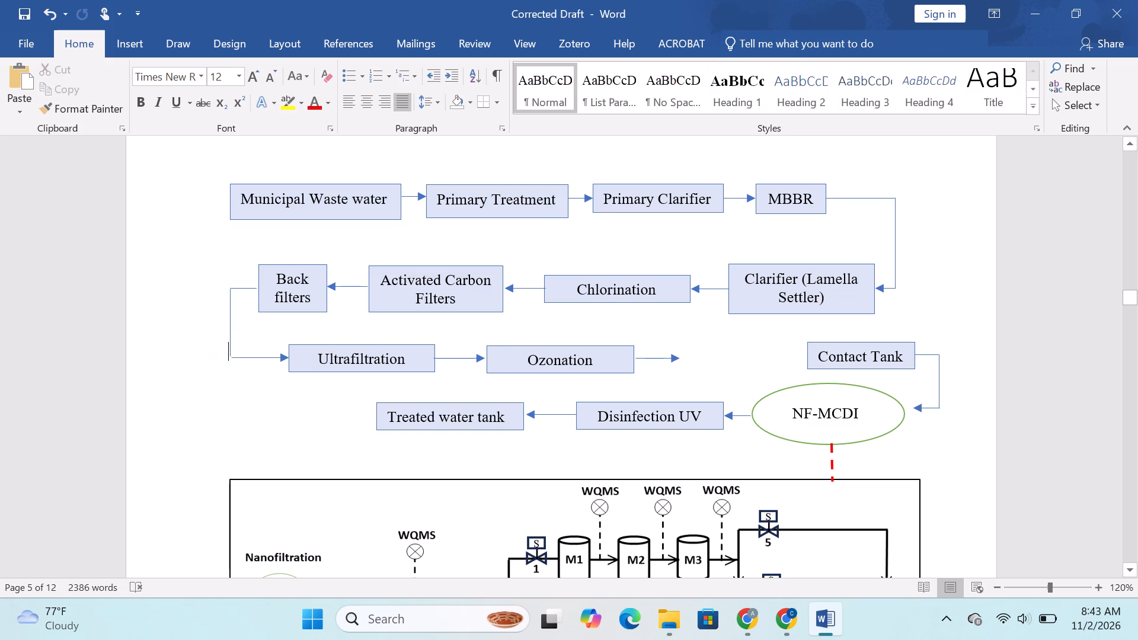
click(539, 345)
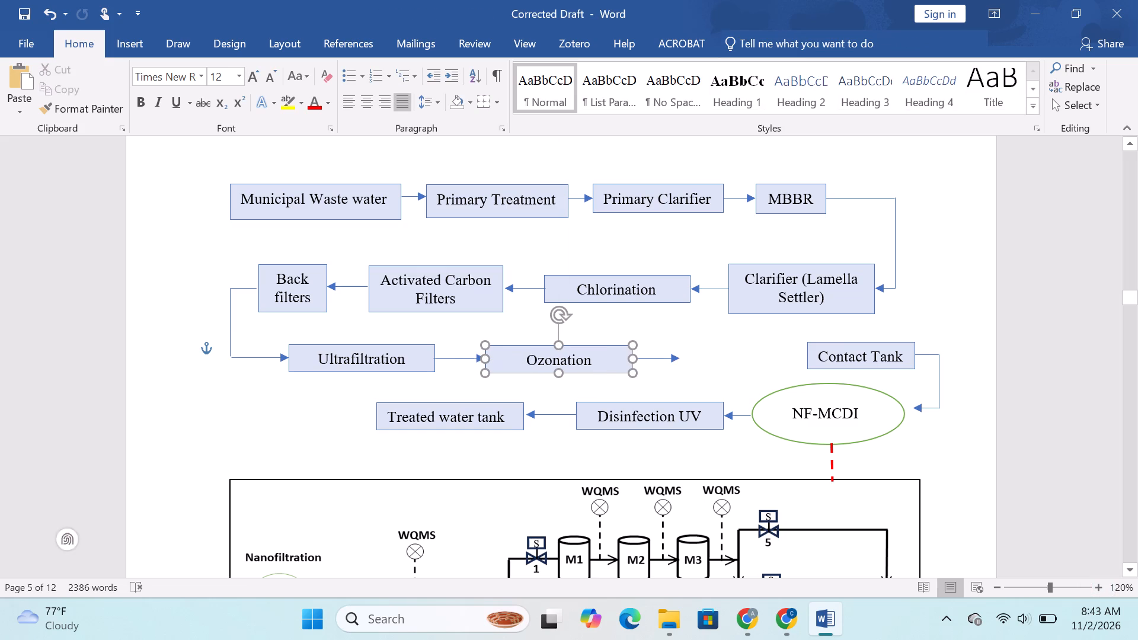
click(648, 332)
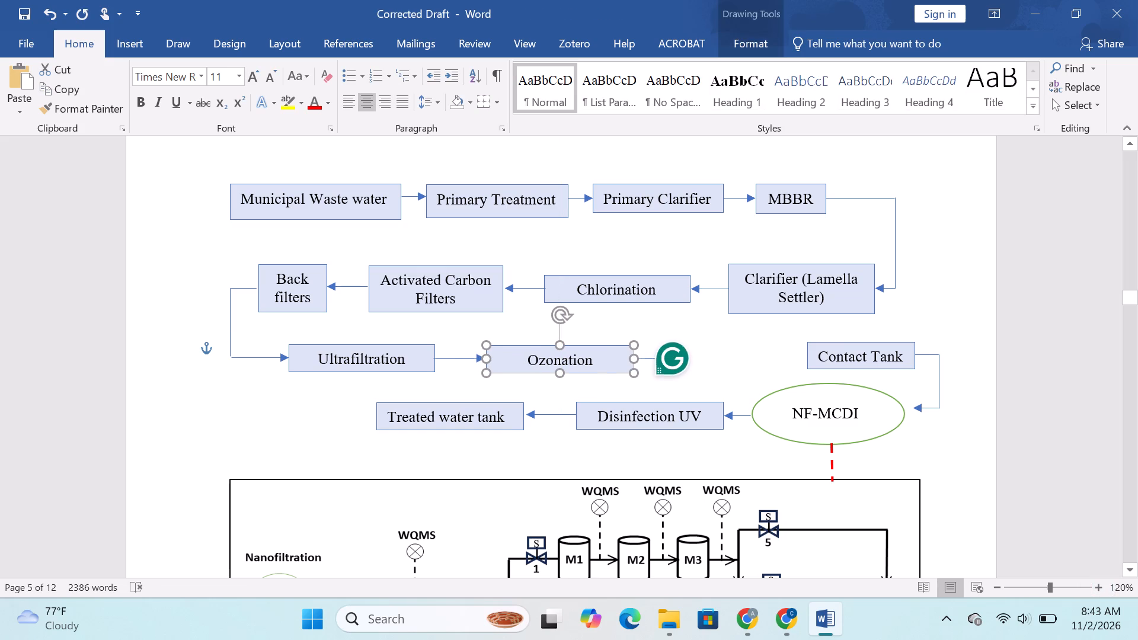
click(718, 336)
drag(677, 362, 1102, 565)
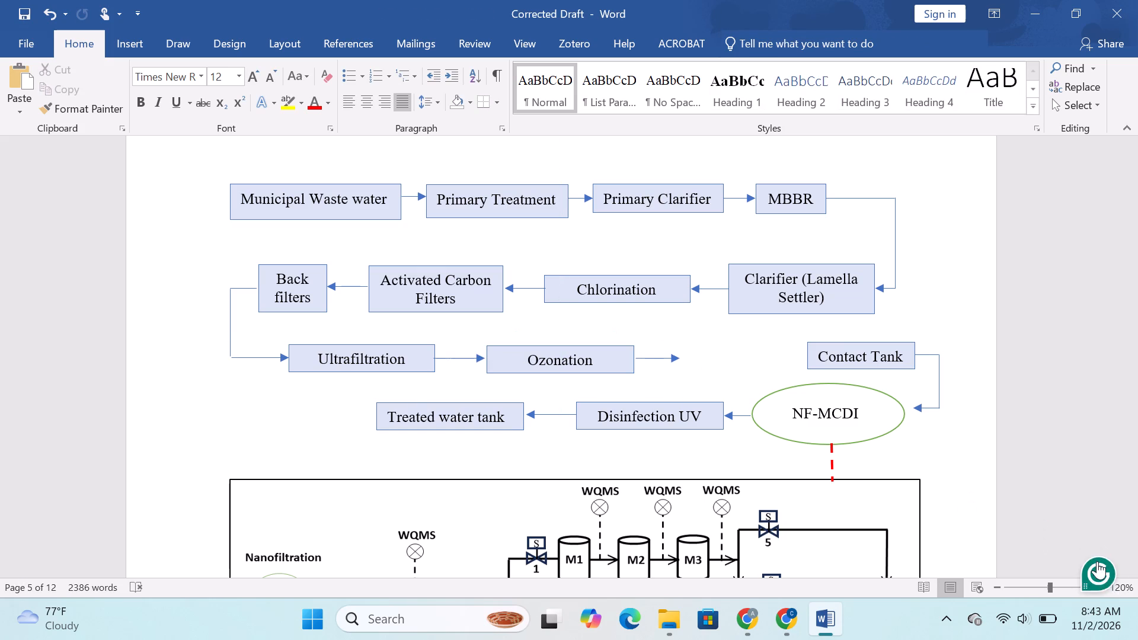
Move the Contact Tank box left to the head of the Ozonation arrow and align it with the third row.
click(656, 360)
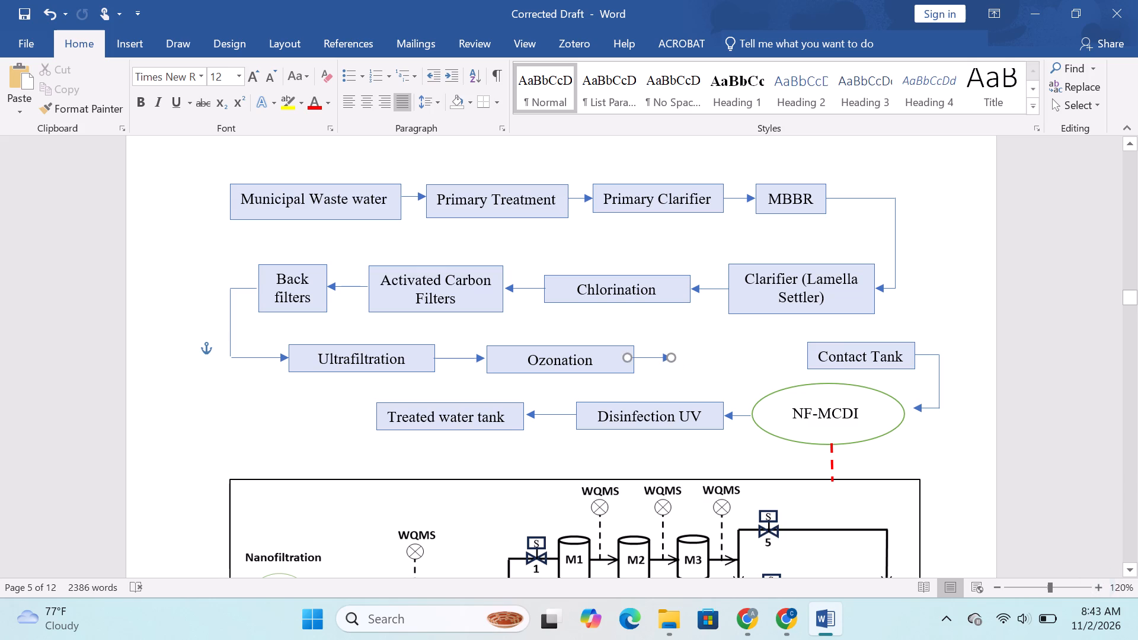
click(851, 358)
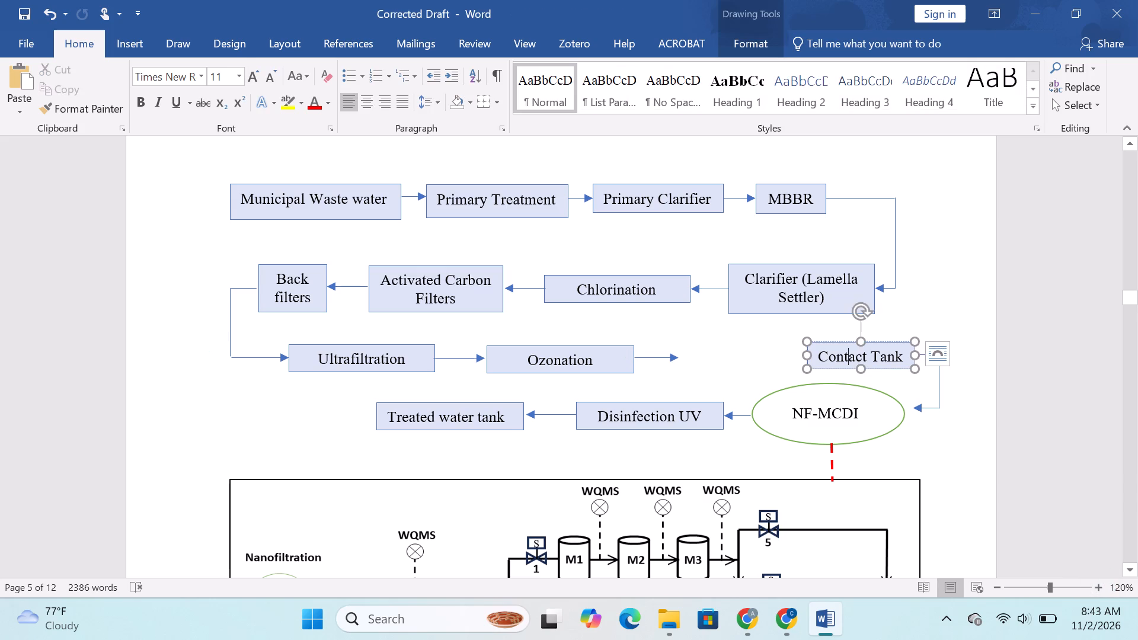
drag(849, 339, 722, 345)
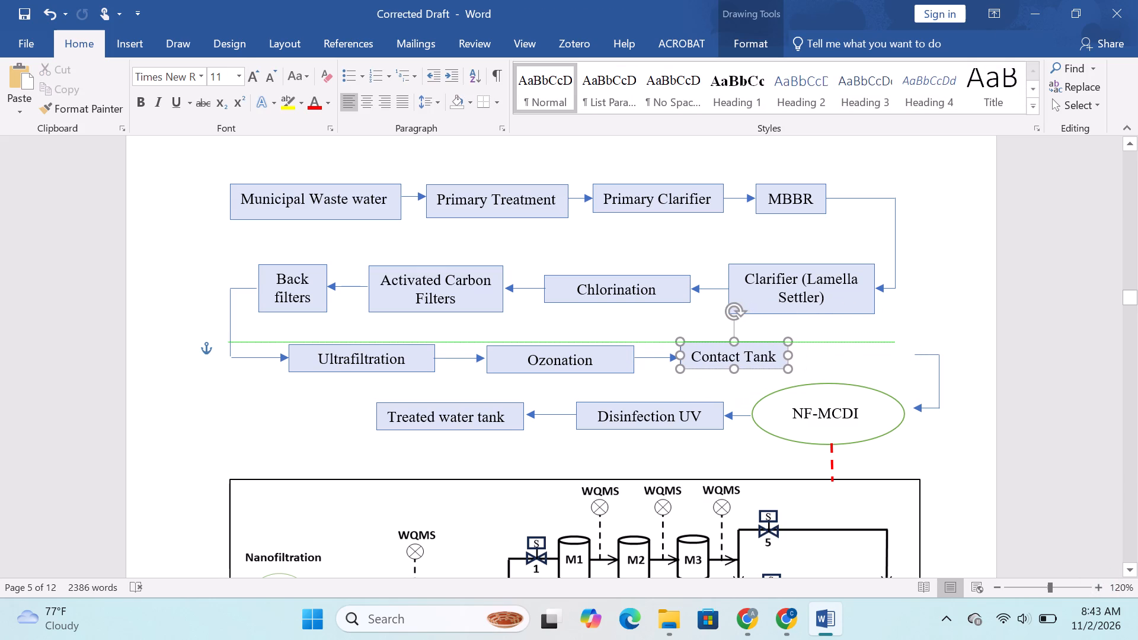
drag(722, 345, 724, 347)
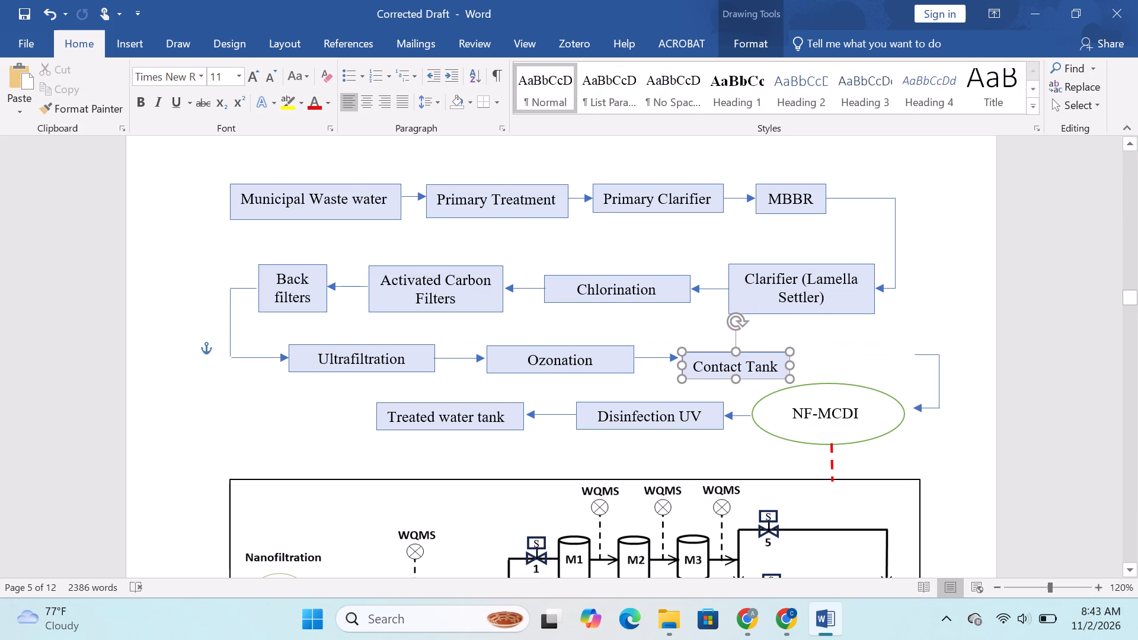
drag(724, 347, 723, 342)
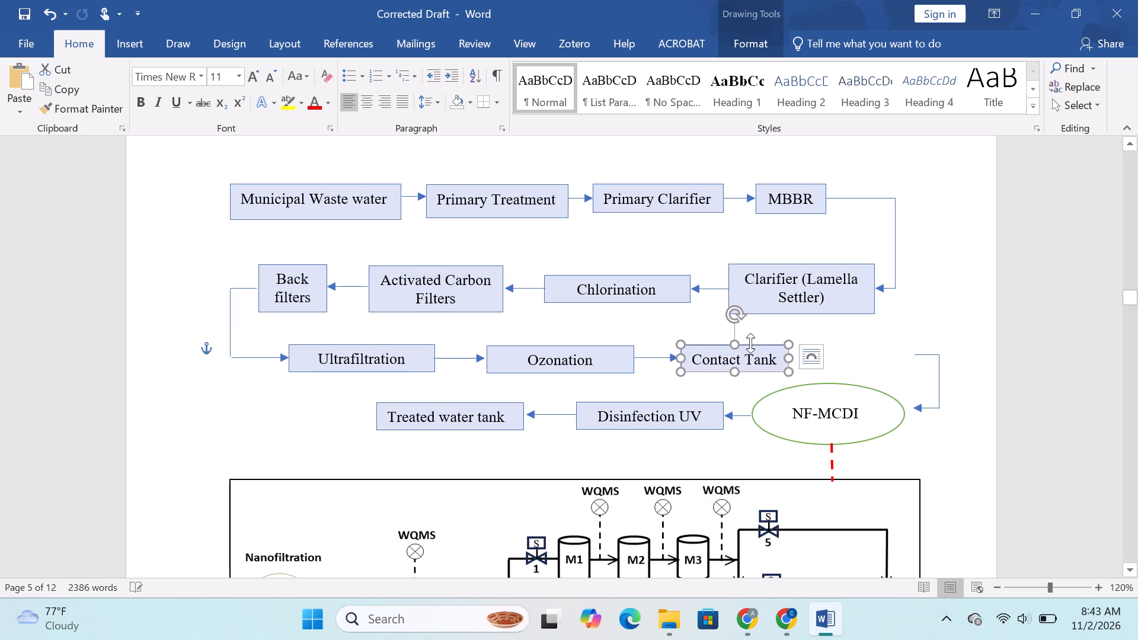
Delete all three segments of the old connector that ran from Contact Tank to NF-MCDI, including its arrowhead.
click(945, 340)
click(924, 354)
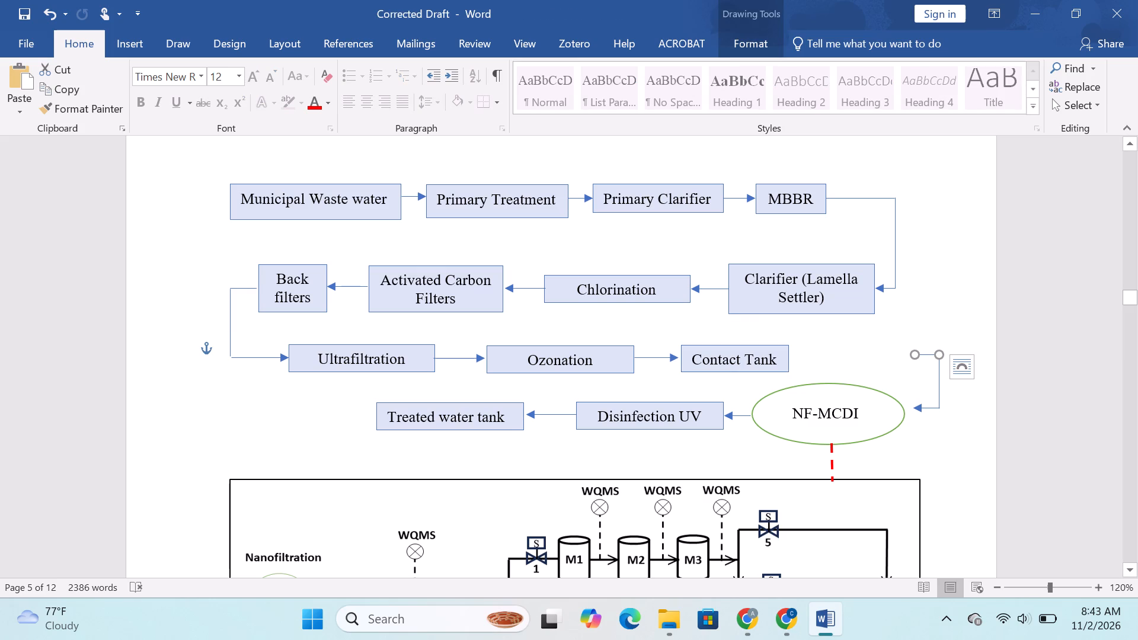
click(939, 377)
key(Delete)
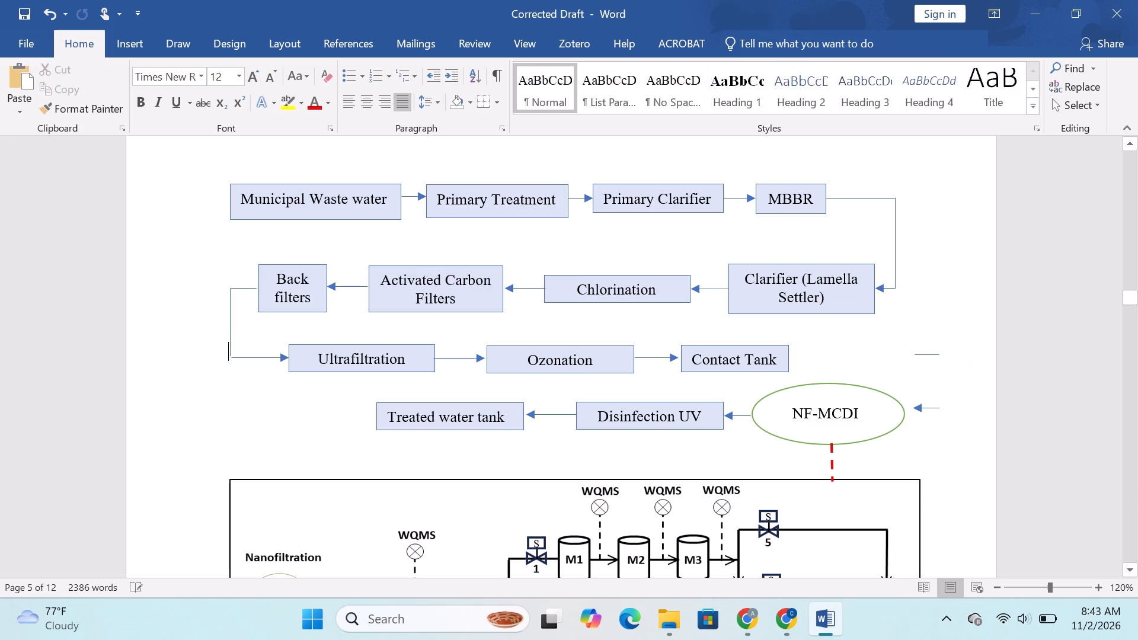
click(934, 410)
key(Delete)
click(931, 354)
key(Delete)
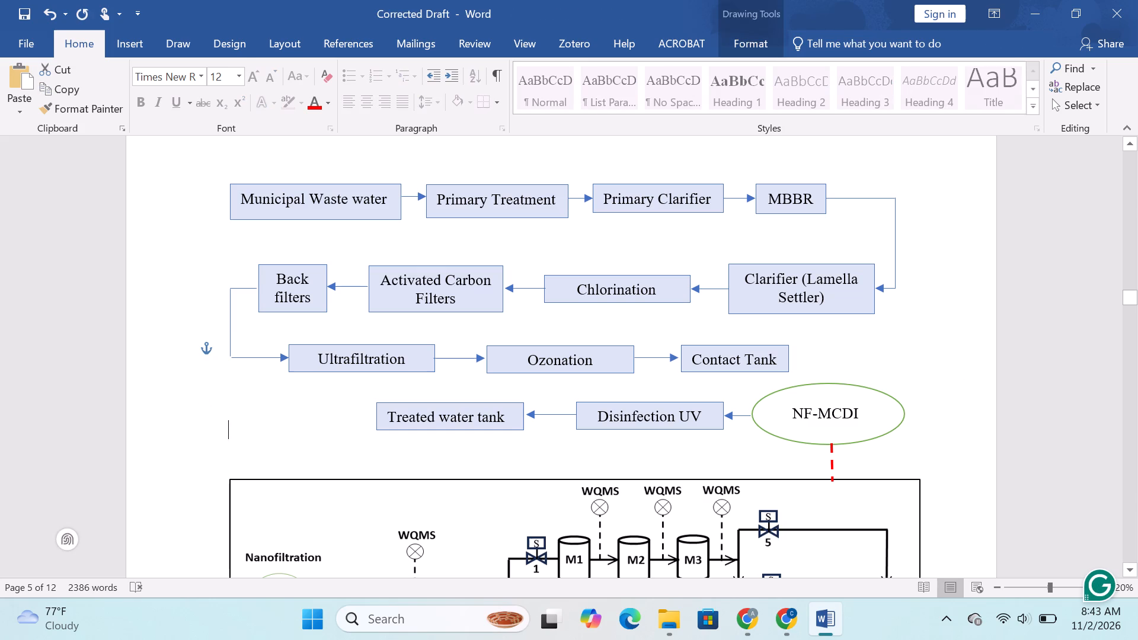
Draw a straight horizontal line from the right edge of the Contact Tank box to above the right end of the NF-MCDI oval.
click(138, 52)
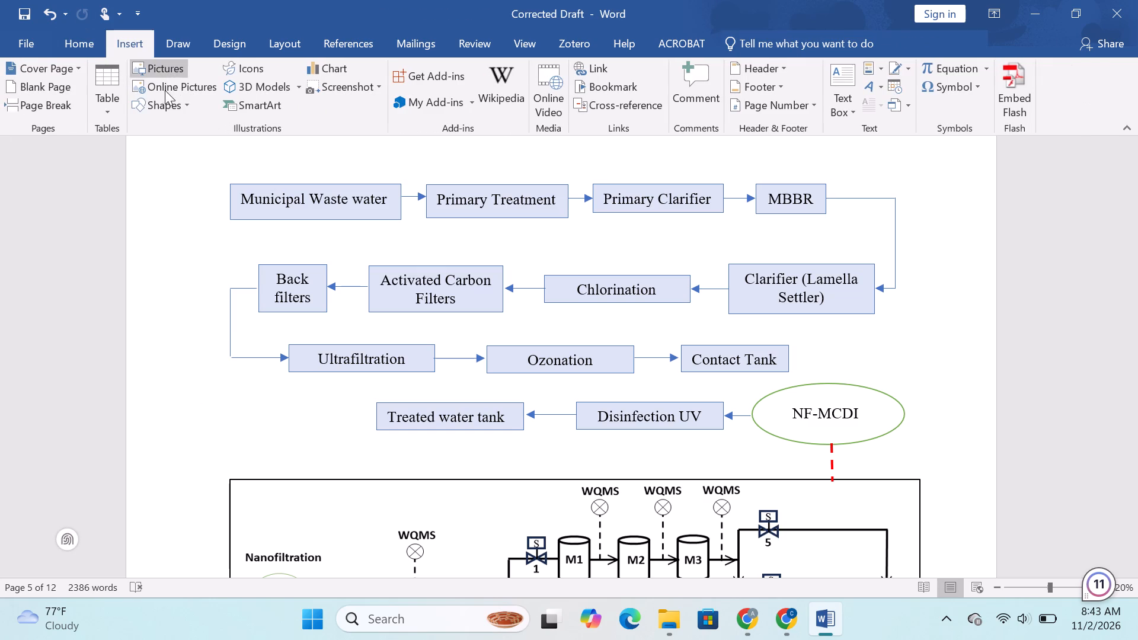
click(168, 108)
click(160, 139)
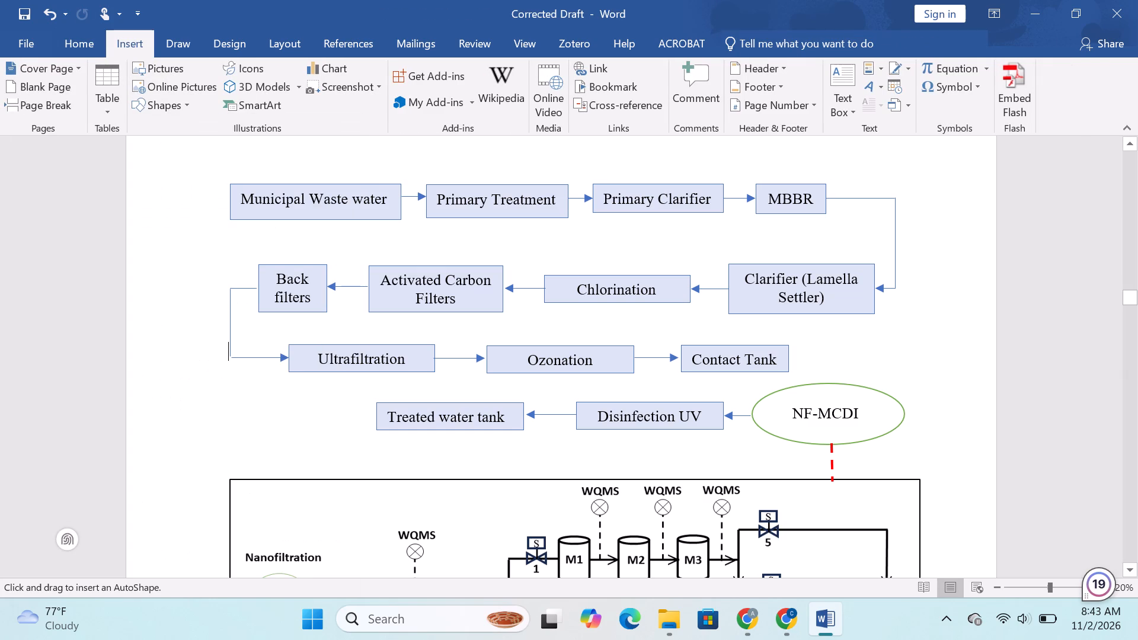
shift+drag(788, 356, 848, 356)
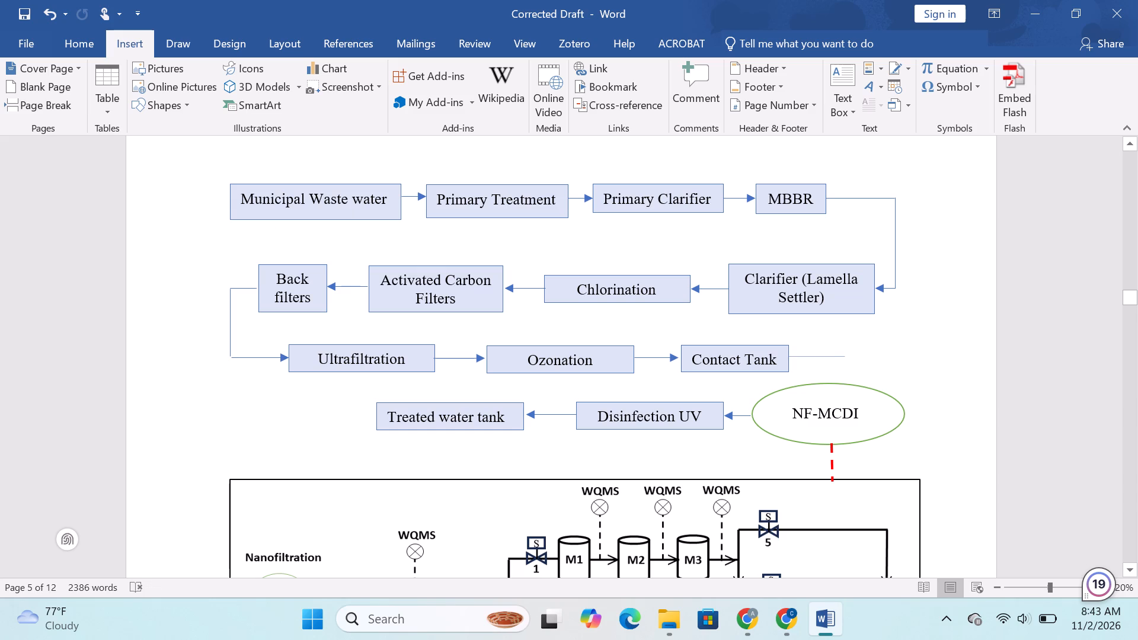
shift+drag(848, 356, 910, 356)
shift+drag(910, 356, 865, 359)
shift+drag(865, 359, 896, 358)
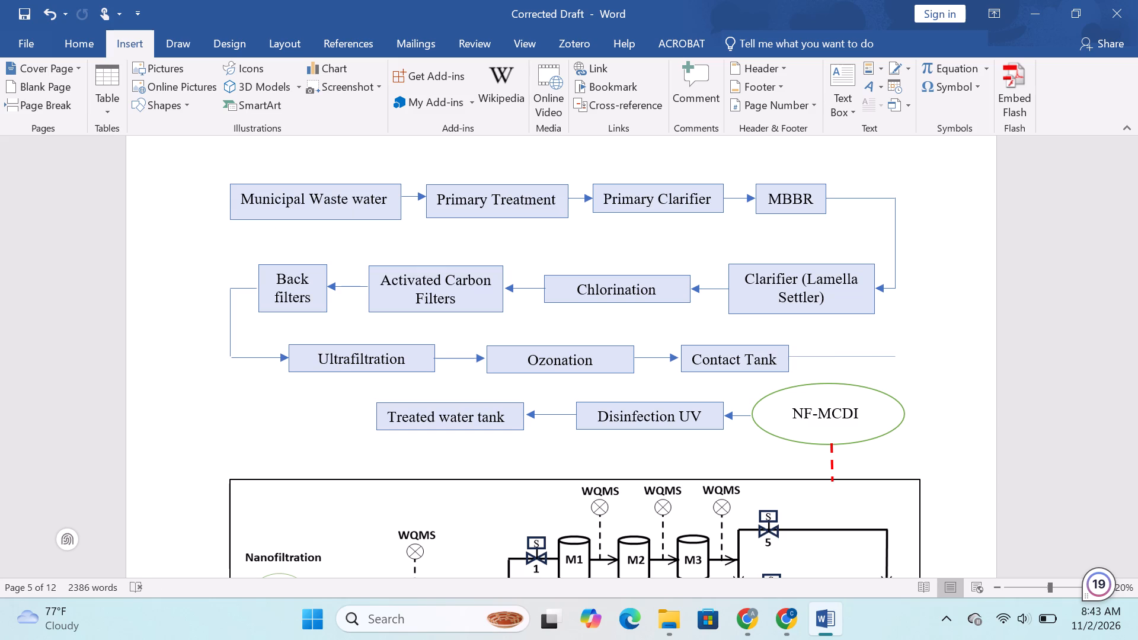
shift+drag(896, 358, 900, 358)
click(877, 411)
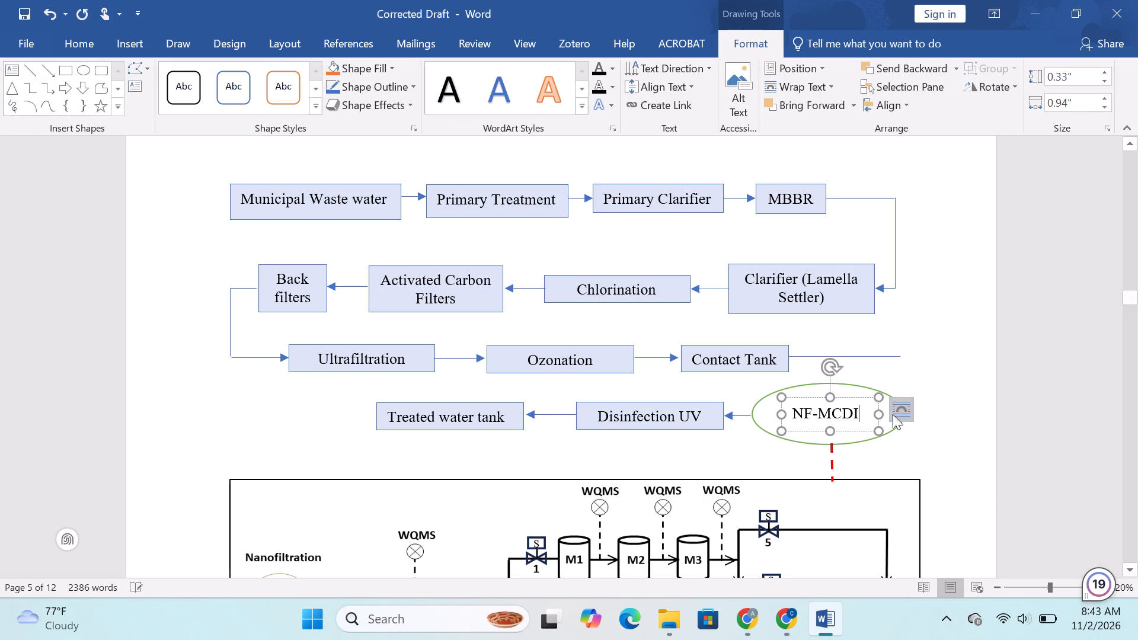
click(897, 433)
click(878, 359)
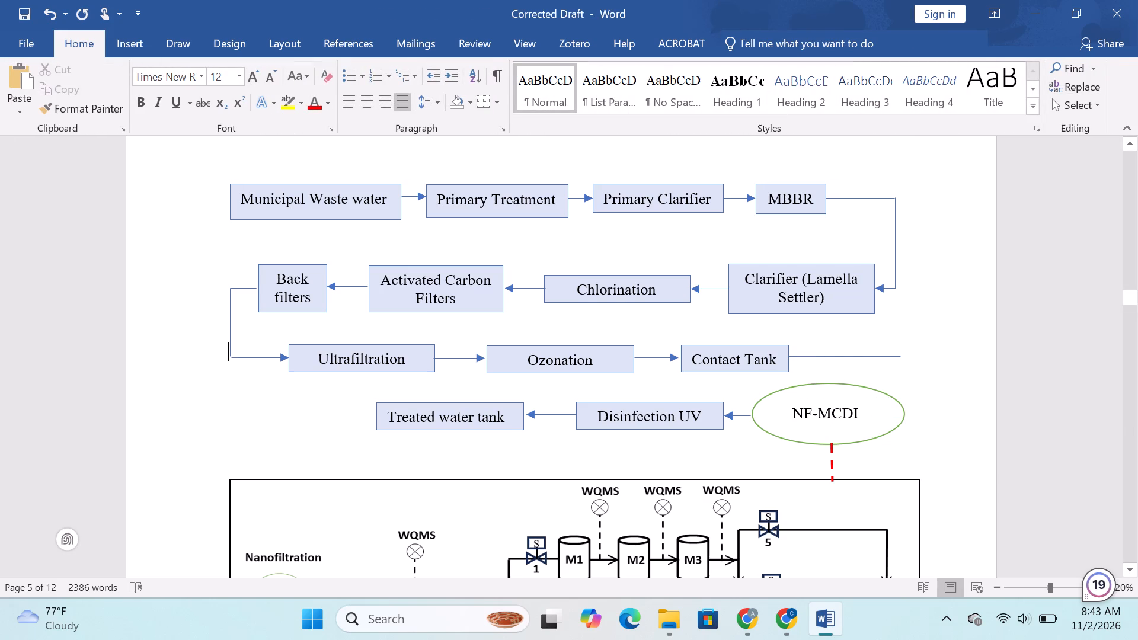
scroll(806, 347, up, 1)
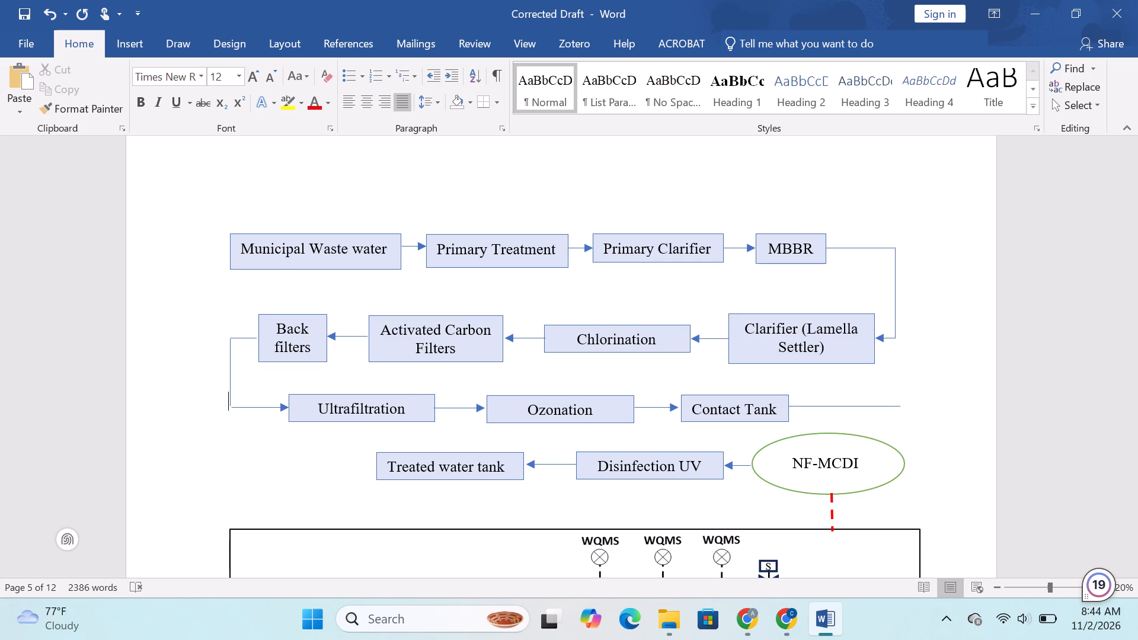
click(886, 403)
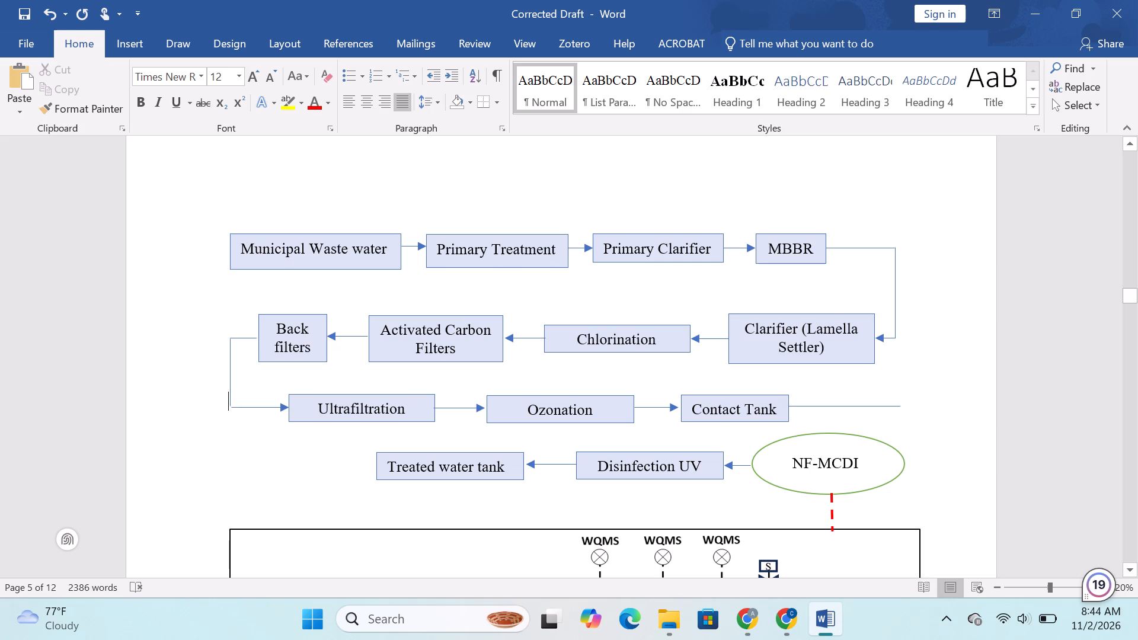
click(898, 407)
Draw a vertical line about 0.46" long from the end of the Contact Tank line down to the NF-MCDI oval, and adjust its ends.
click(149, 44)
click(174, 105)
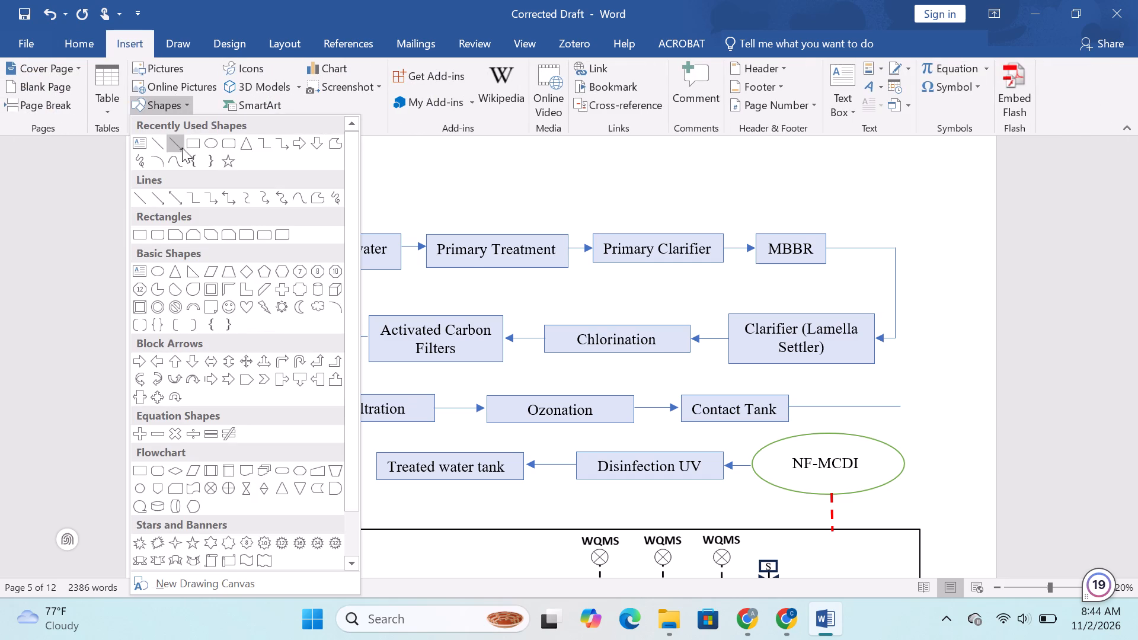
click(156, 148)
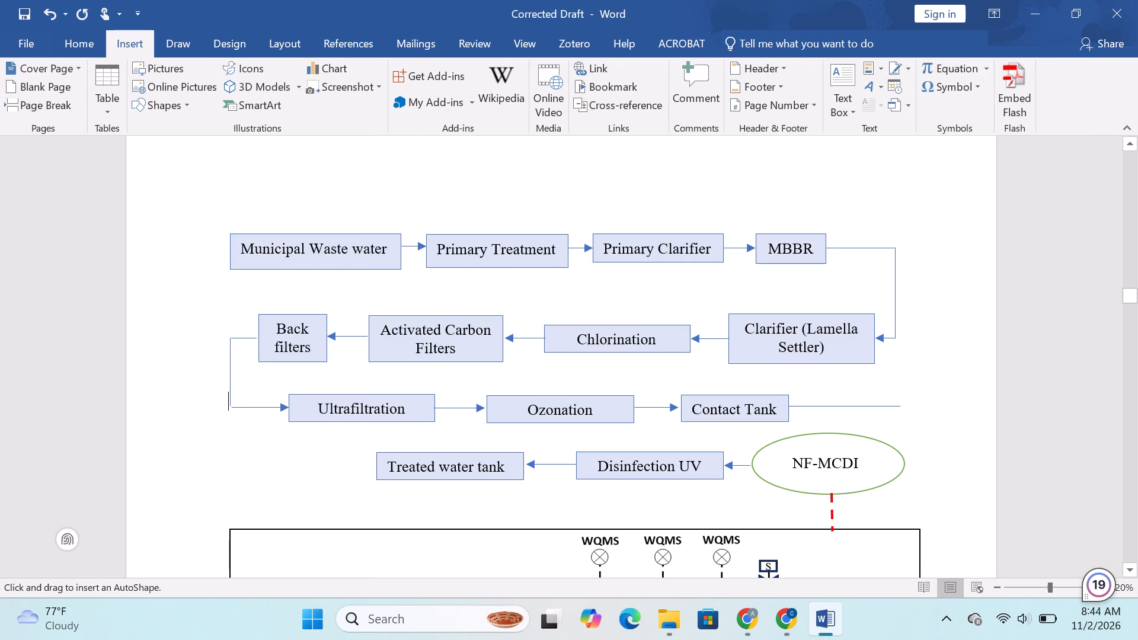
shift+drag(901, 407, 909, 462)
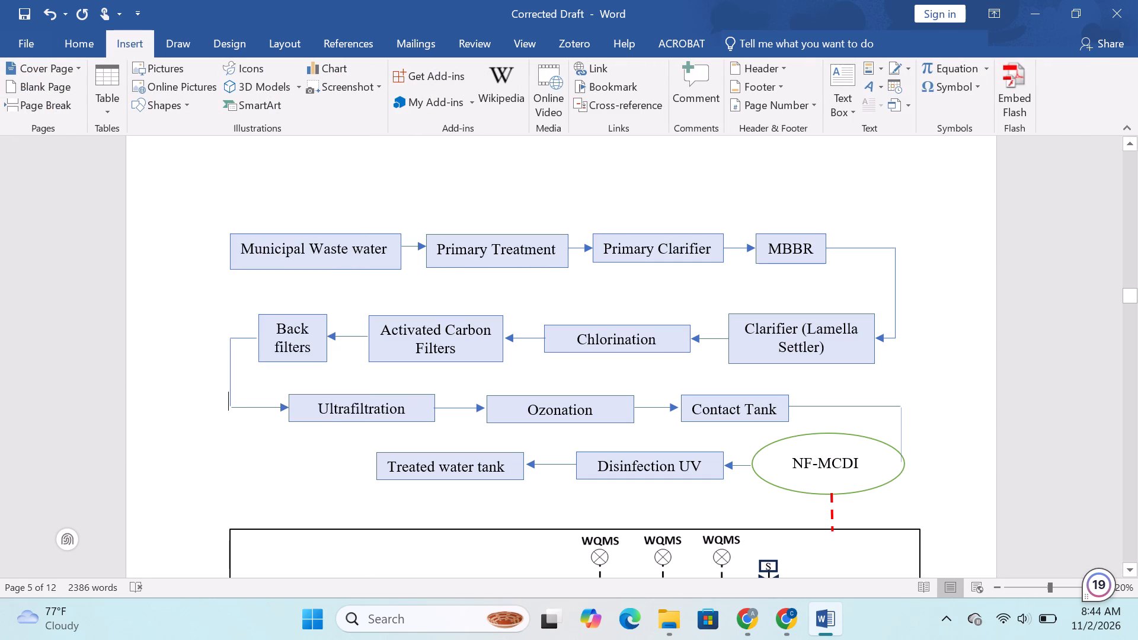
shift+drag(909, 462, 906, 455)
click(901, 426)
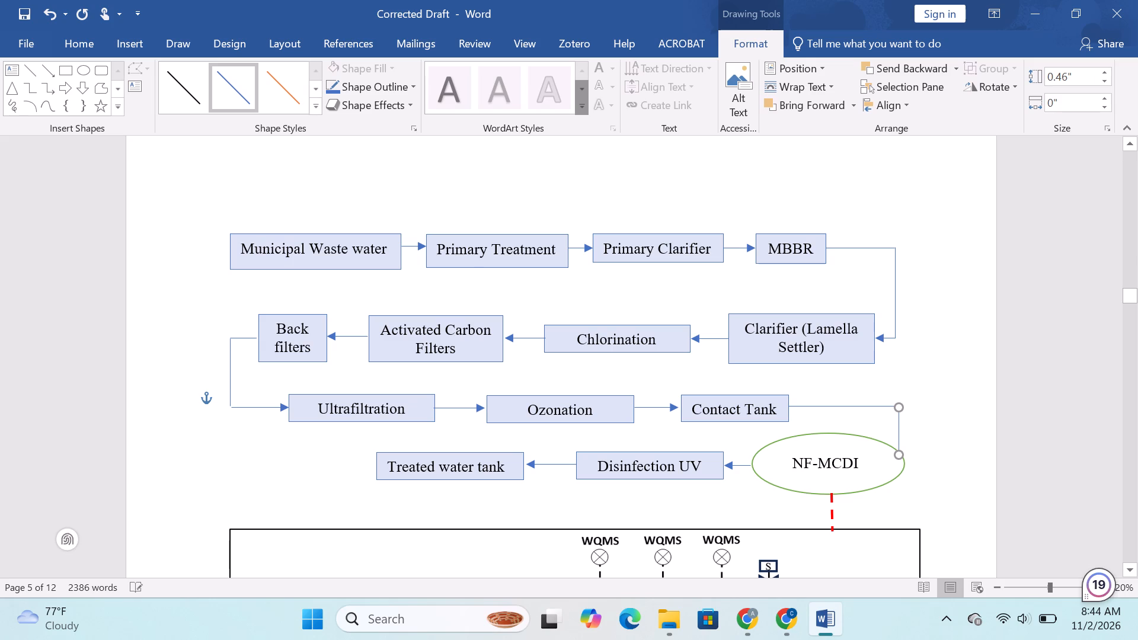
shift+click(902, 455)
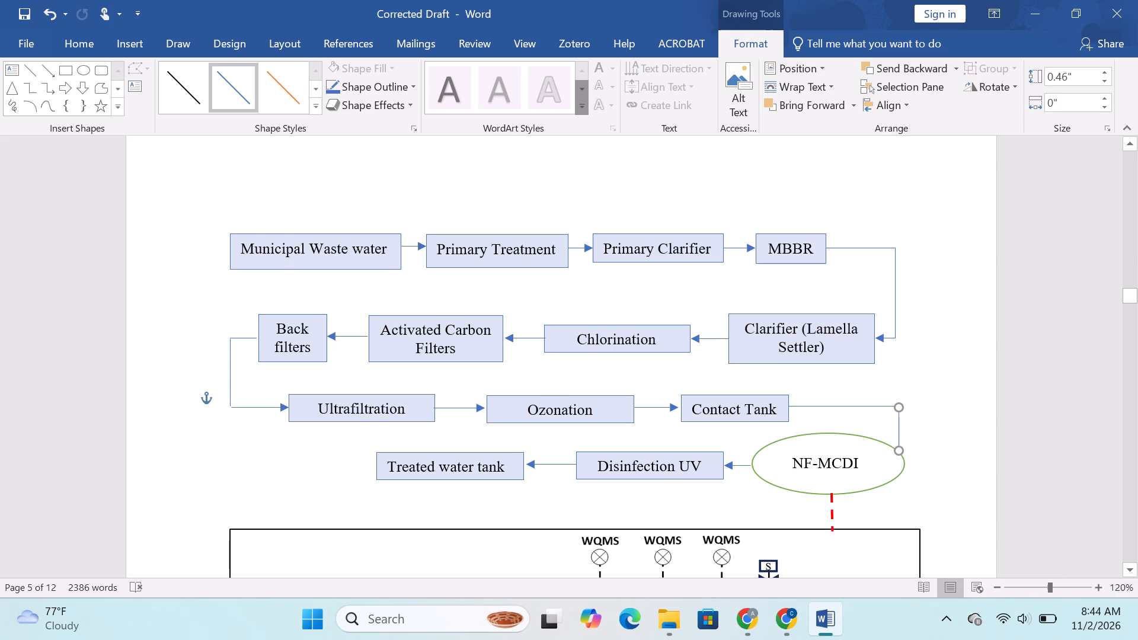
click(939, 483)
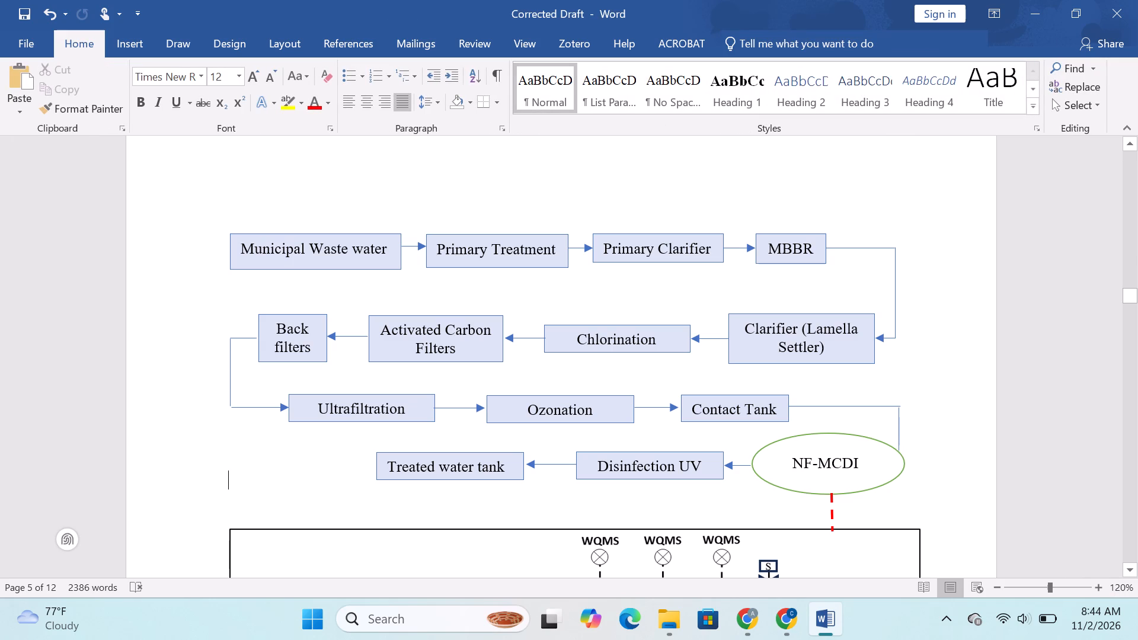
click(897, 428)
click(901, 428)
shift+click(899, 407)
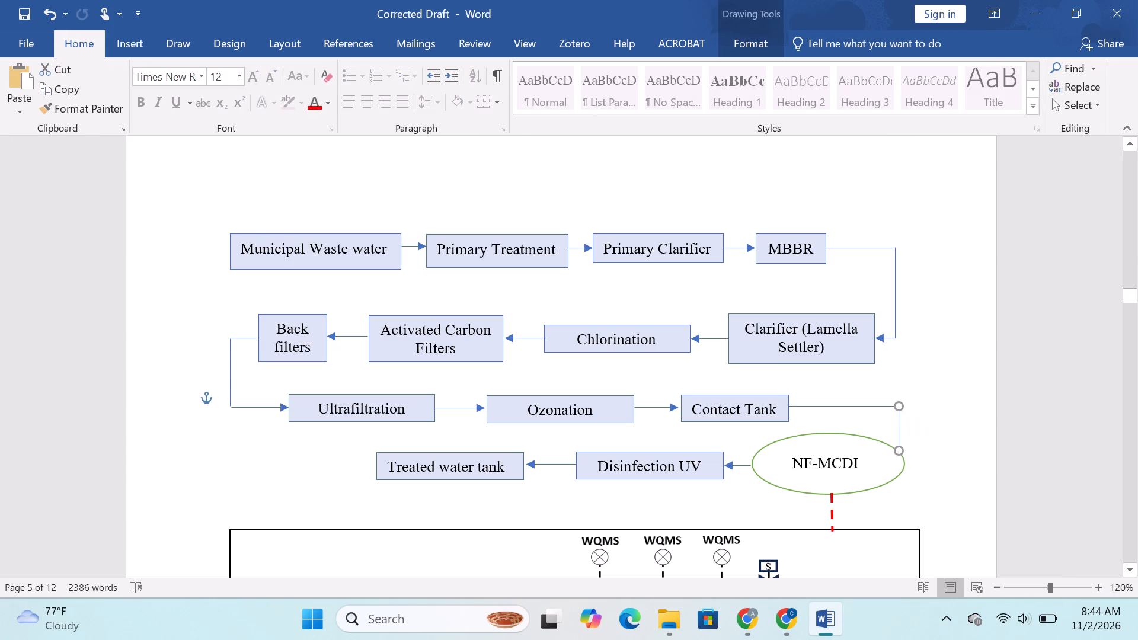
click(931, 490)
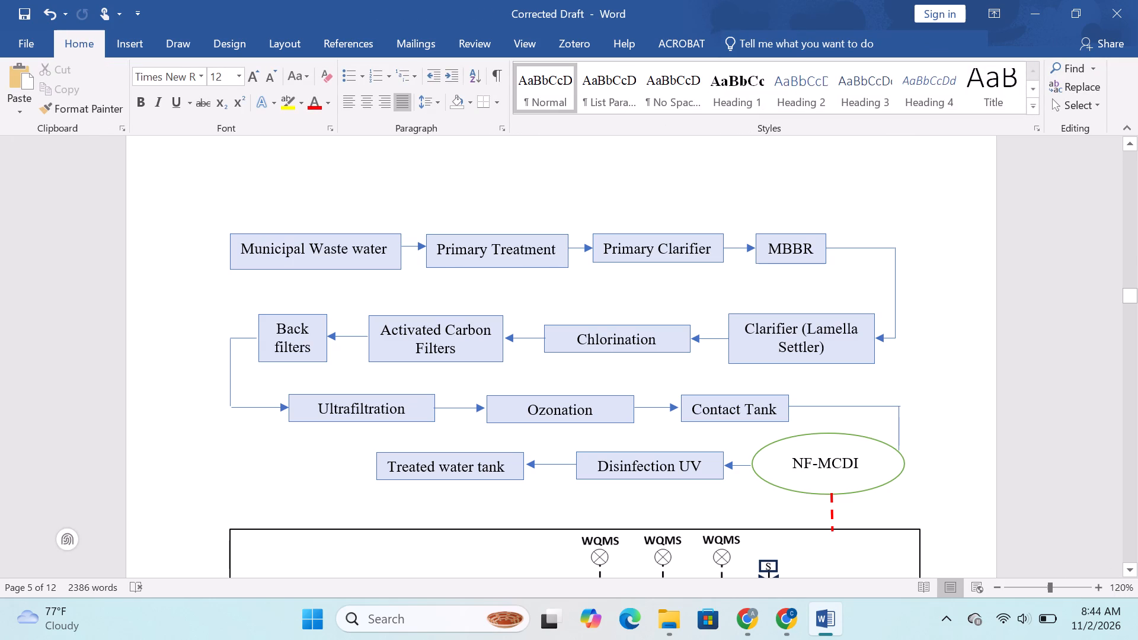
Move the vertical connector left above the middle of the NF-MCDI oval and shorten it to end at the oval's top edge.
ctrl+scroll(931, 437, up, 6)
drag(887, 579, 1011, 572)
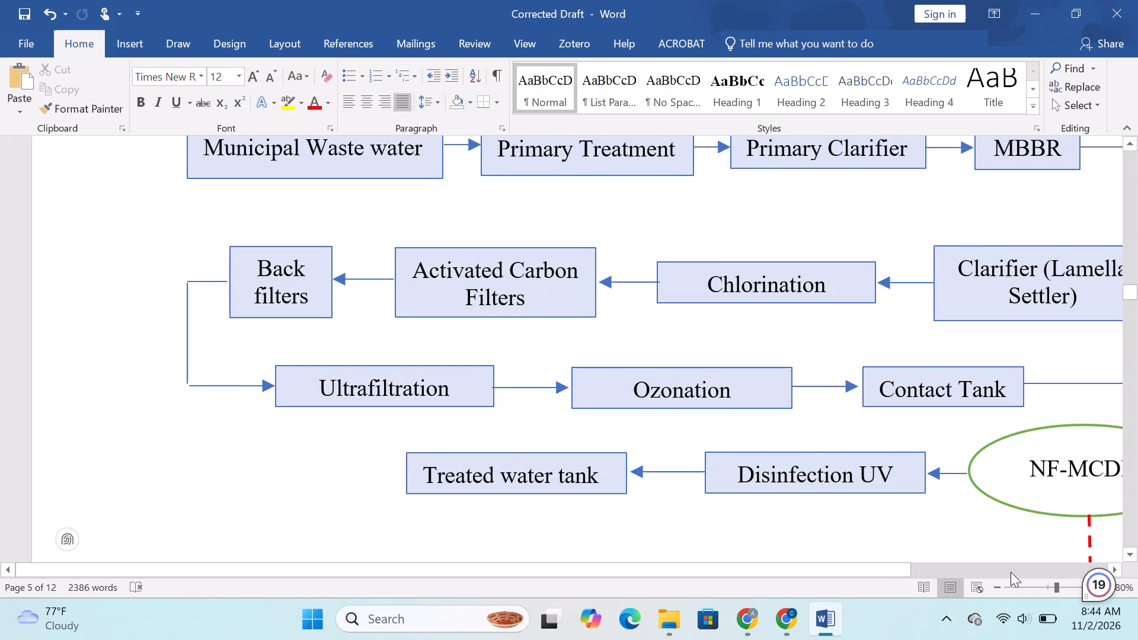
drag(1011, 572, 1011, 571)
drag(888, 570, 1081, 564)
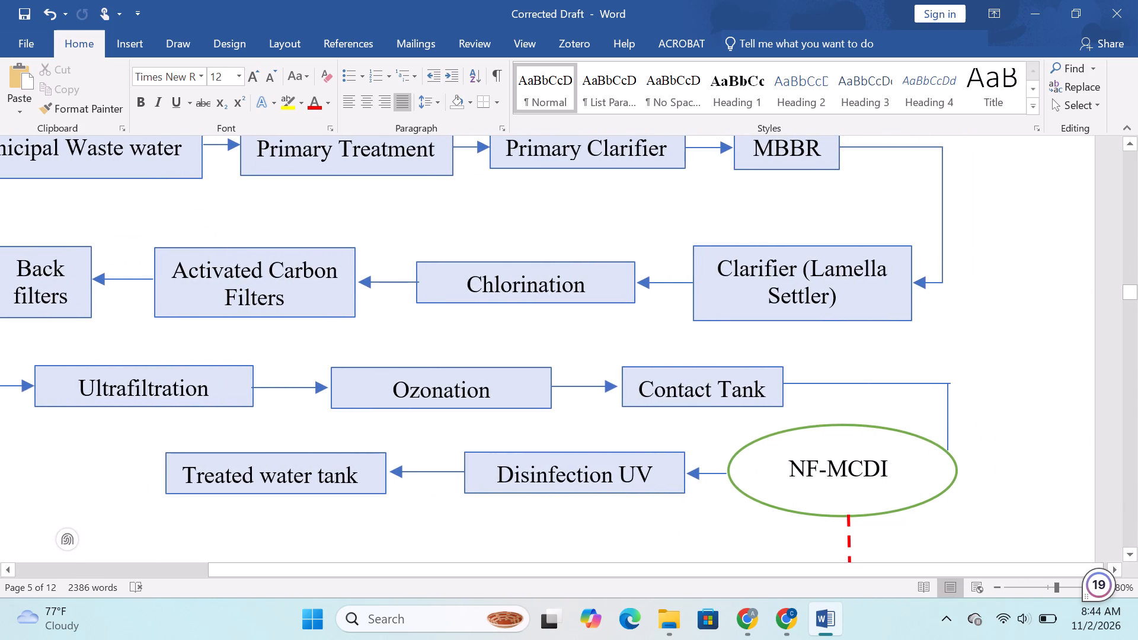
drag(948, 400, 857, 392)
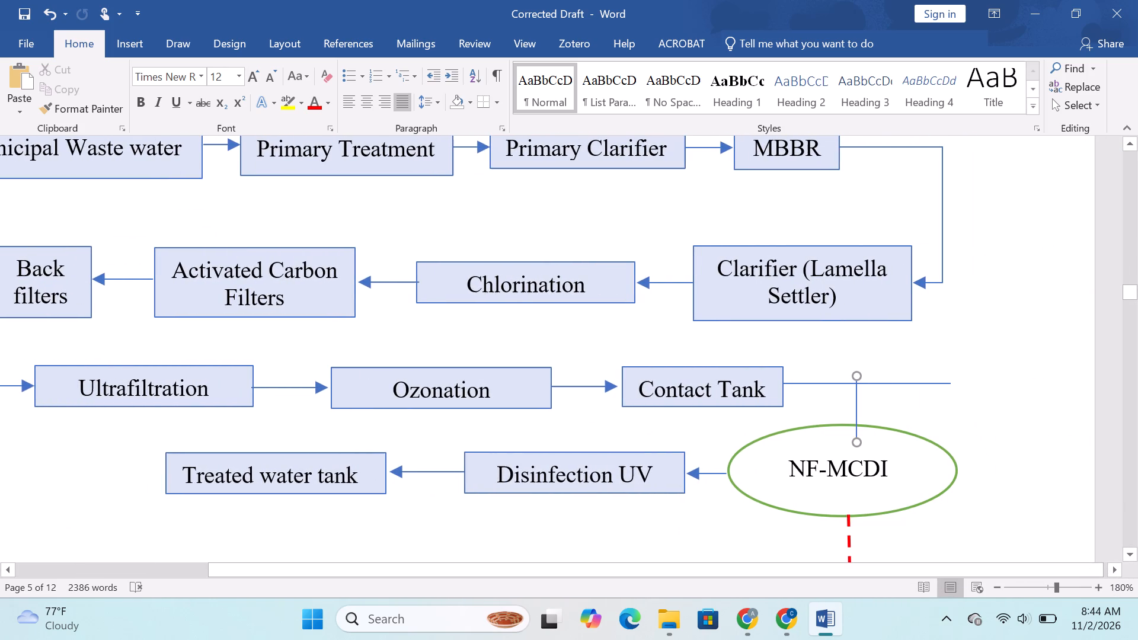
drag(857, 392, 854, 399)
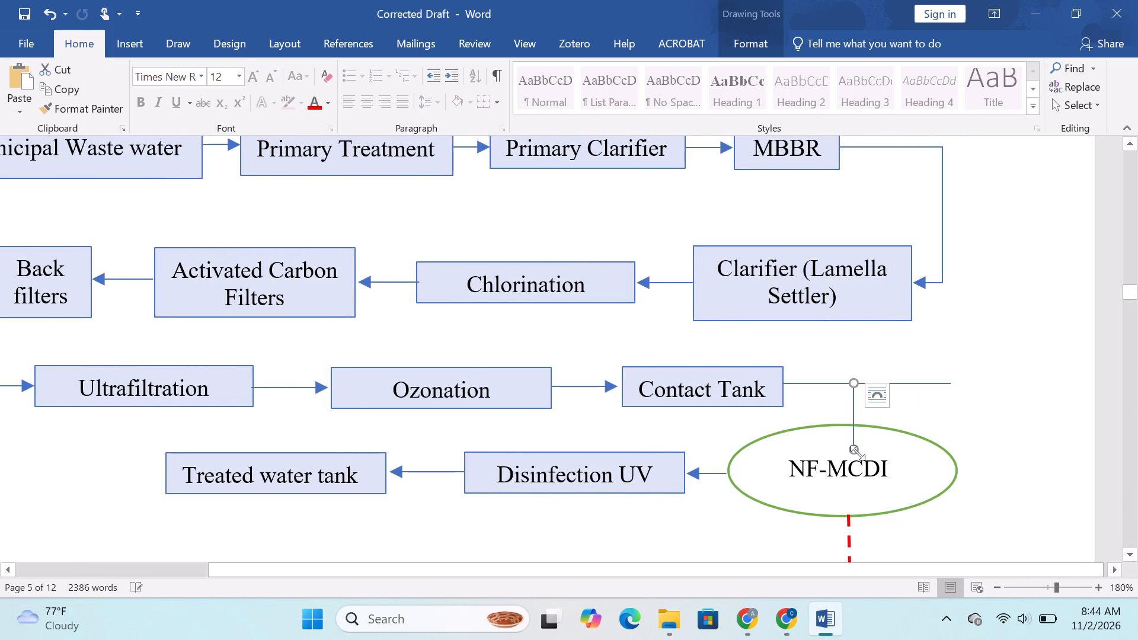
shift+drag(853, 447, 853, 426)
drag(853, 409, 844, 409)
Shorten the horizontal line from Contact Tank so it ends at the top of the vertical connector.
click(932, 381)
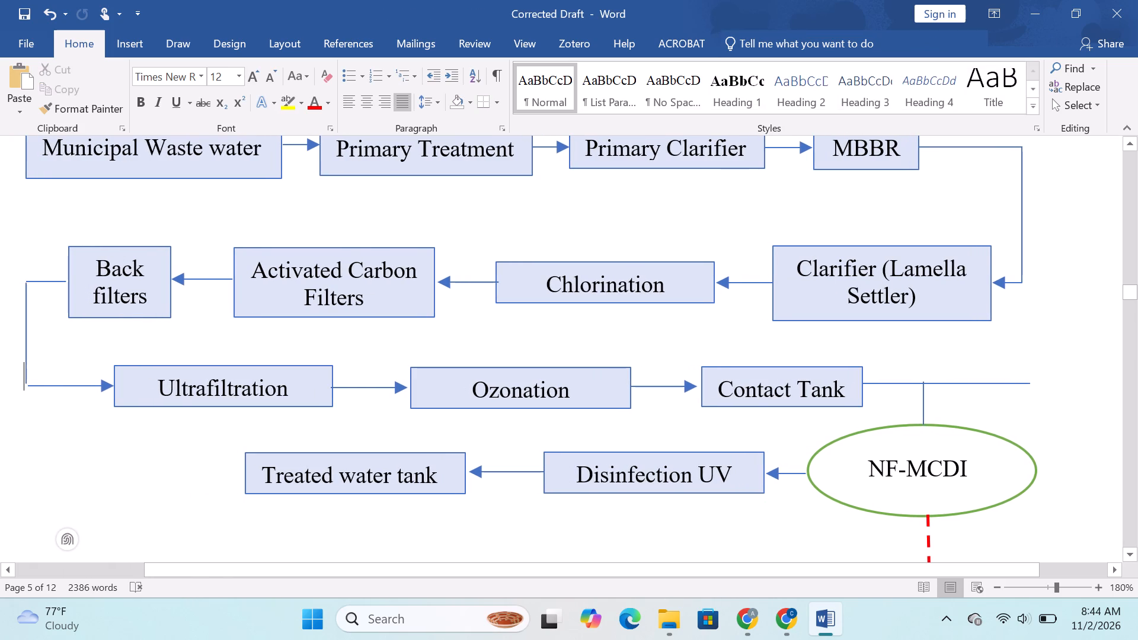
click(872, 383)
shift+drag(1034, 383, 1034, 382)
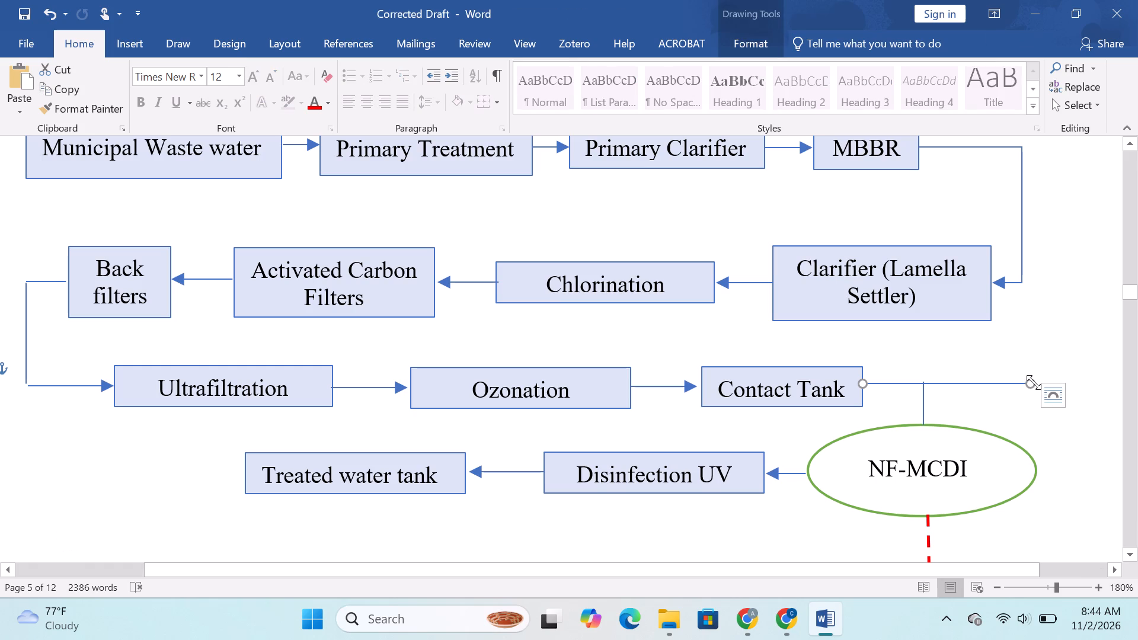
shift+drag(1034, 382, 924, 385)
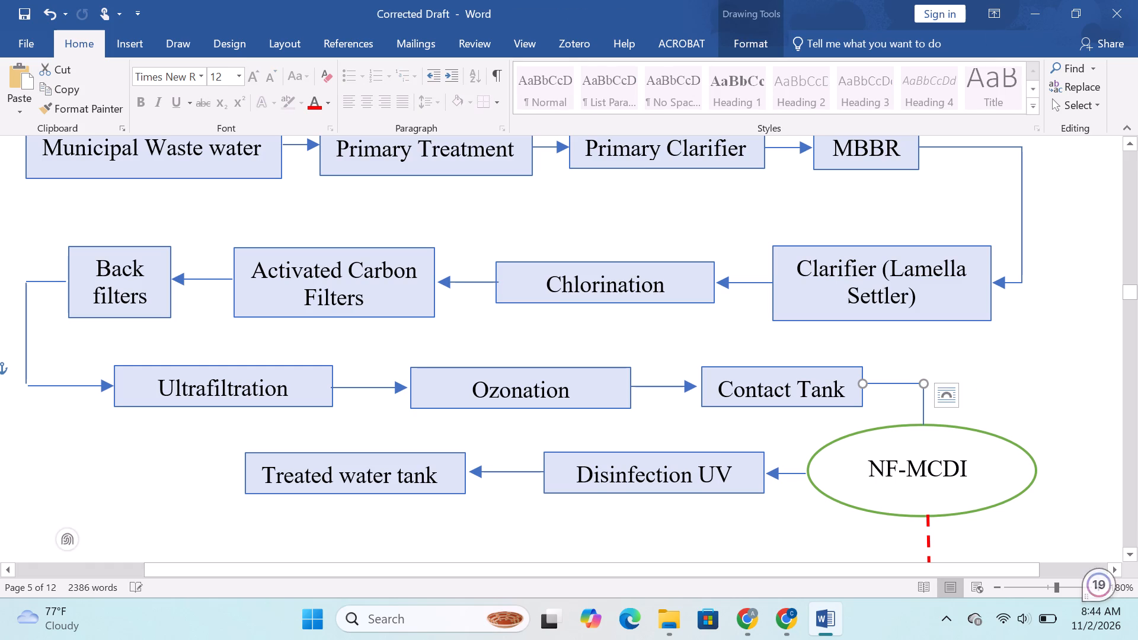
click(1021, 389)
shift+scroll(971, 389, up, 5)
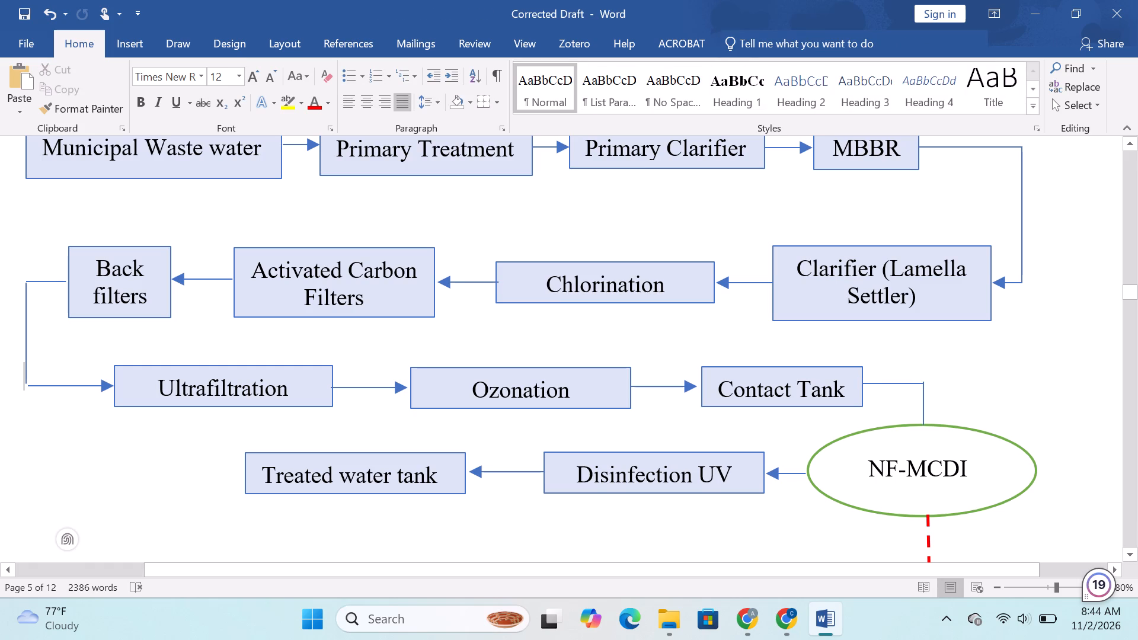
Inspect the connector lines between Contact Tank and NF-MCDI up close, and review the system schematic and monitoring diagram below.
ctrl+scroll(1005, 388, up, 3)
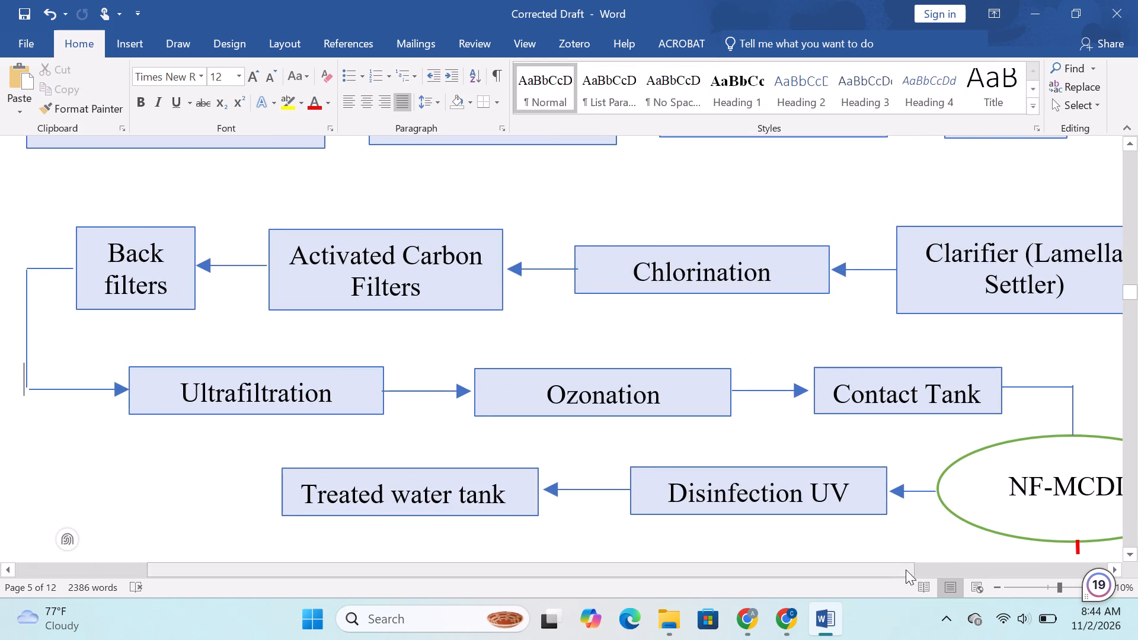
drag(902, 569, 1021, 571)
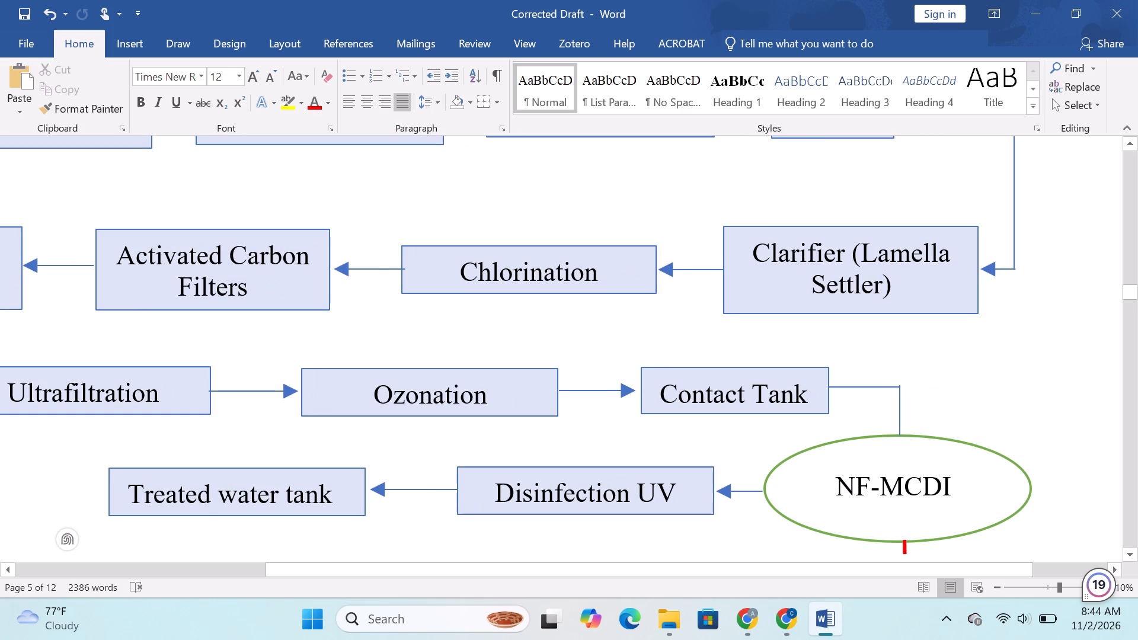
click(903, 397)
shift+click(900, 385)
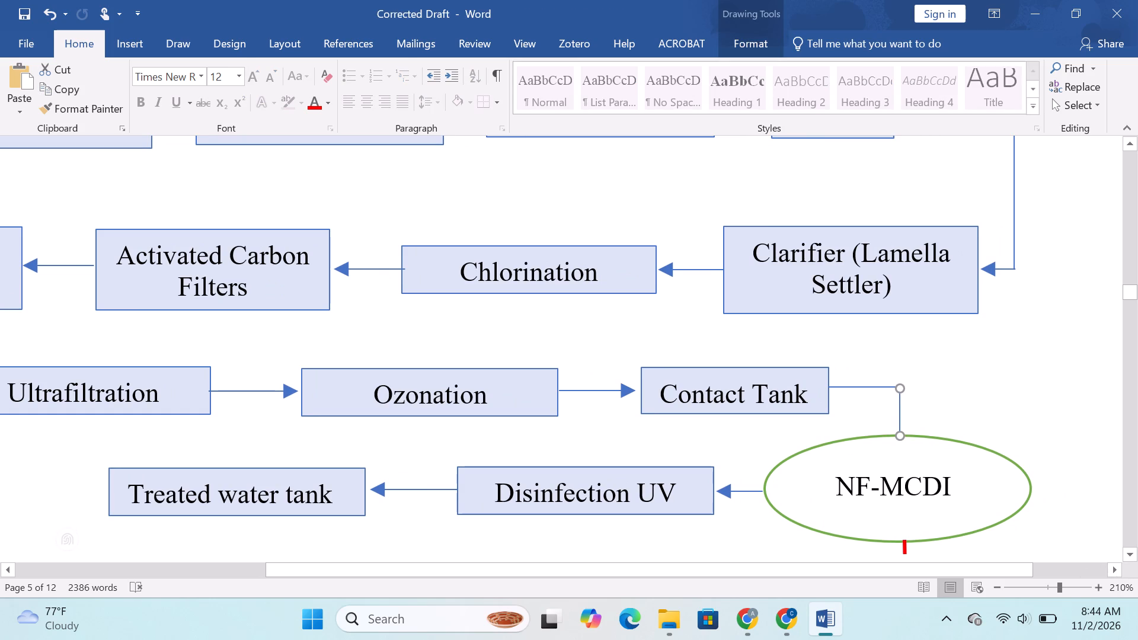
click(948, 421)
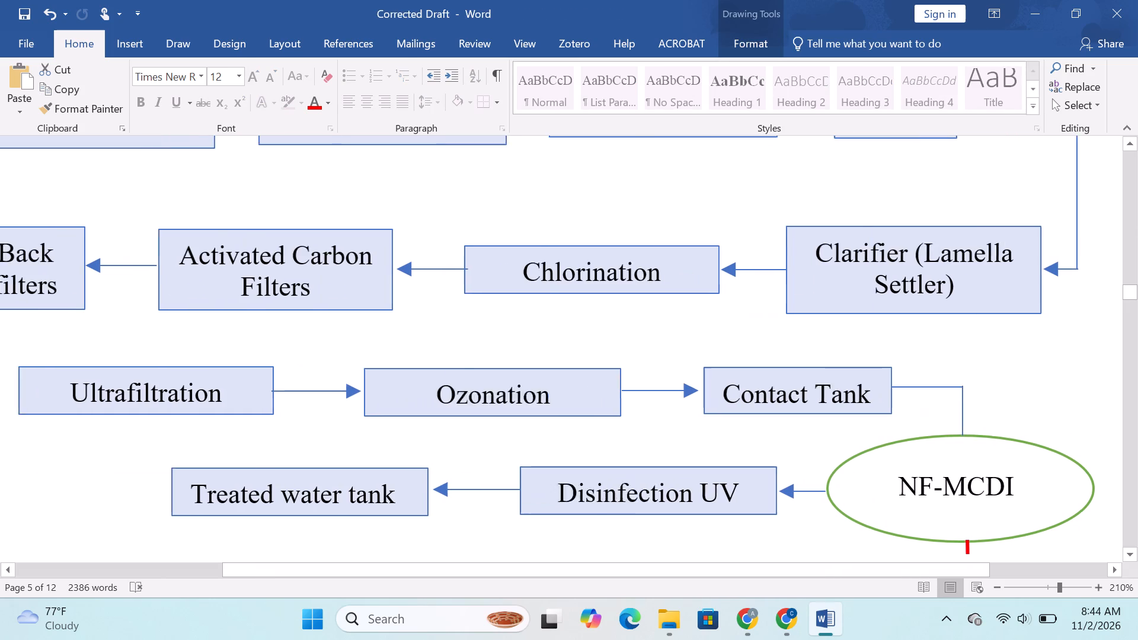
ctrl+scroll(679, 437, down, 10)
scroll(734, 409, down, 1)
scroll(859, 389, down, 2)
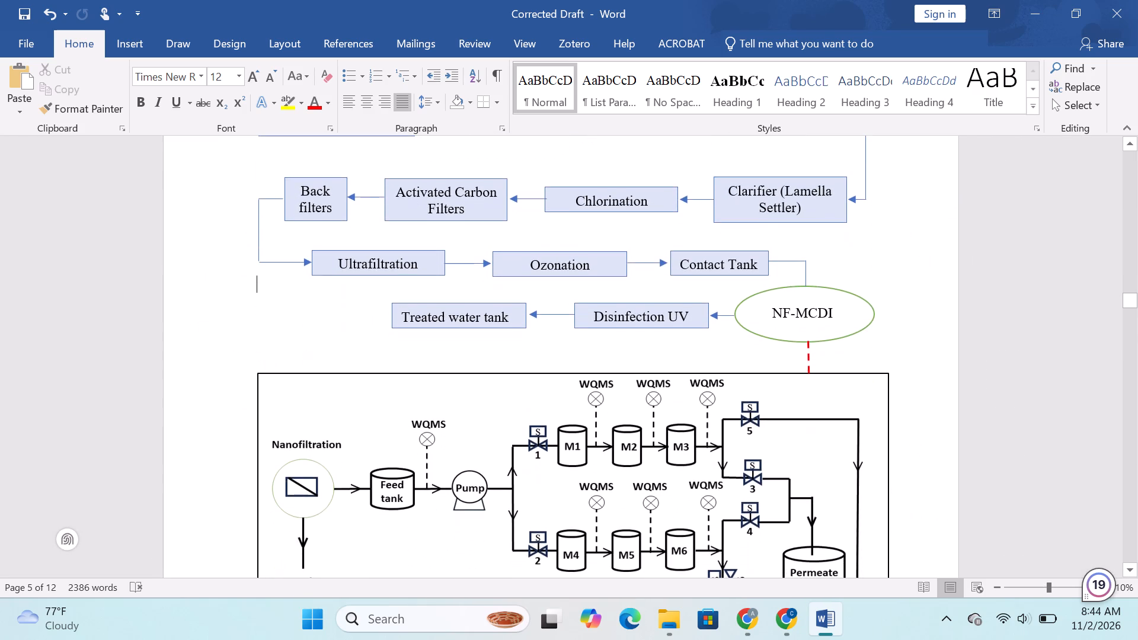
scroll(858, 390, down, 9)
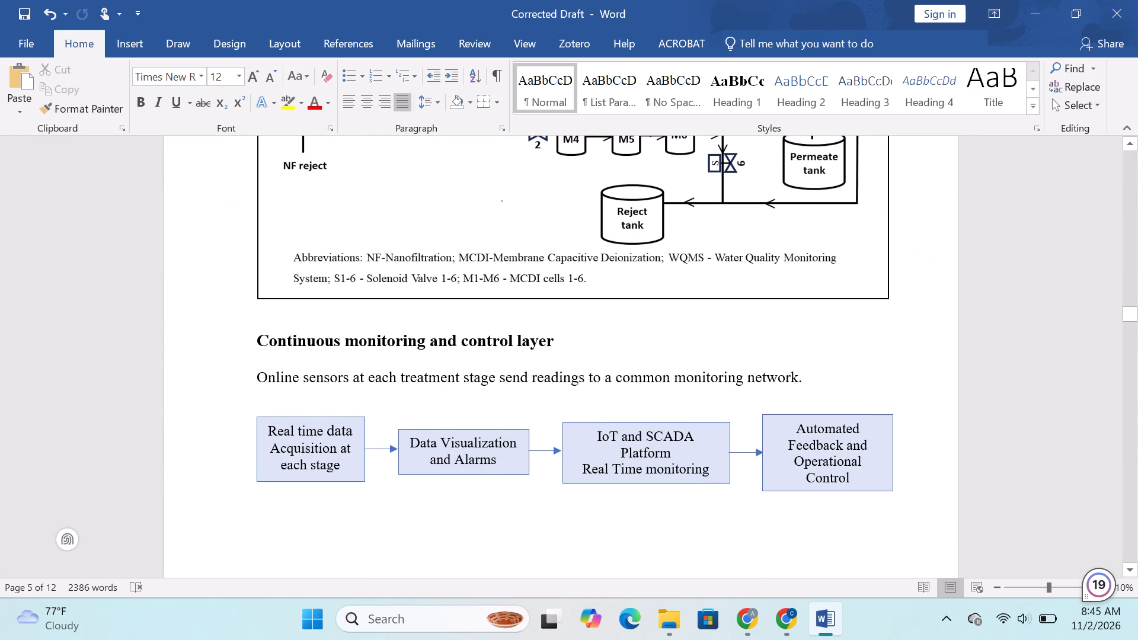
Review the monitoring and control layer flow boxes against the treatment flow diagram and the MCDI schematic in Fig.1.
drag(216, 398, 439, 481)
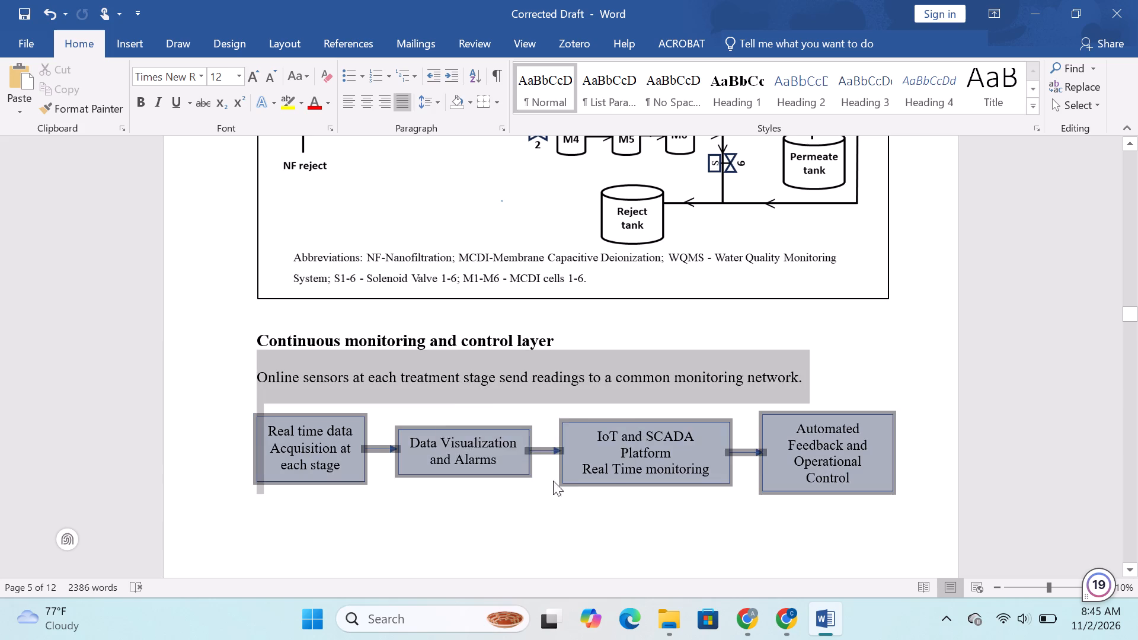
click(566, 517)
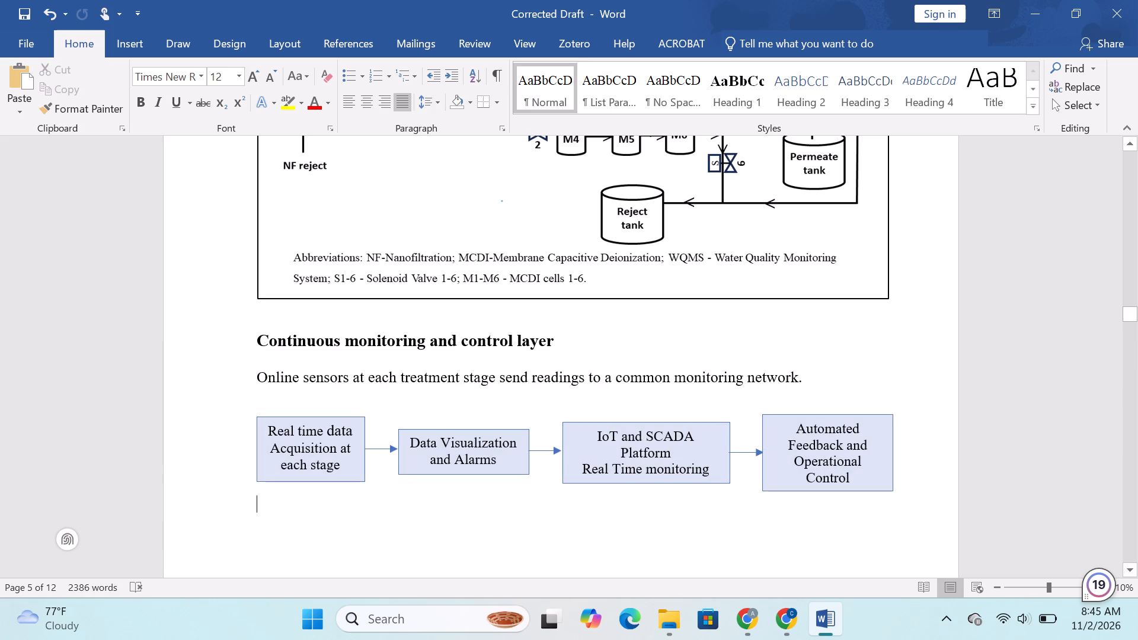
drag(240, 421, 379, 466)
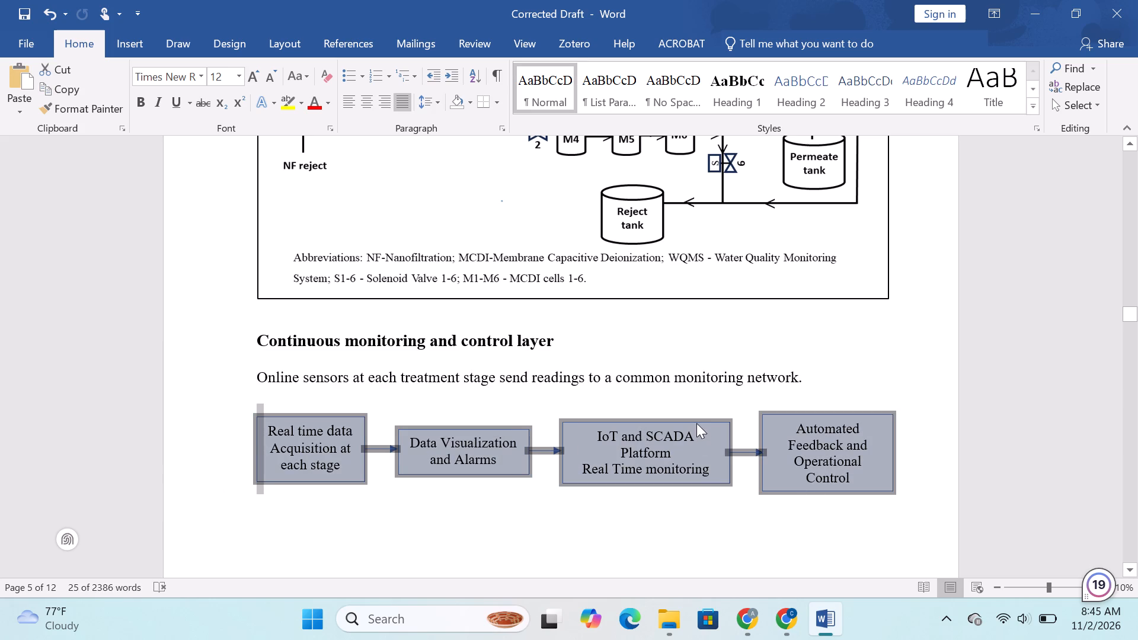
scroll(814, 378, up, 12)
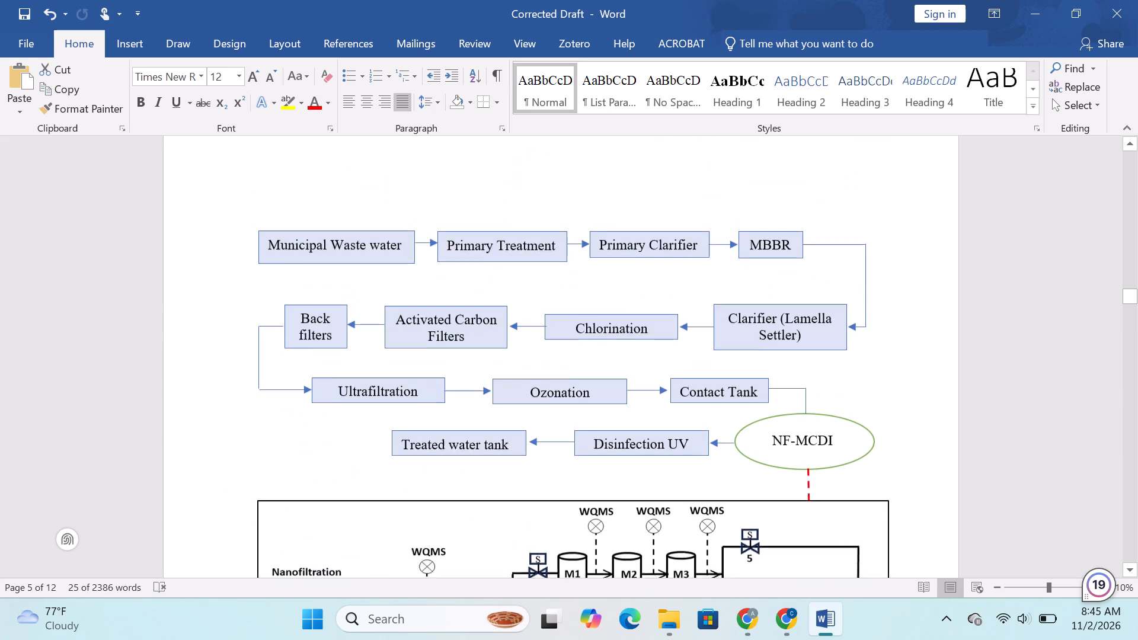
scroll(814, 378, up, 17)
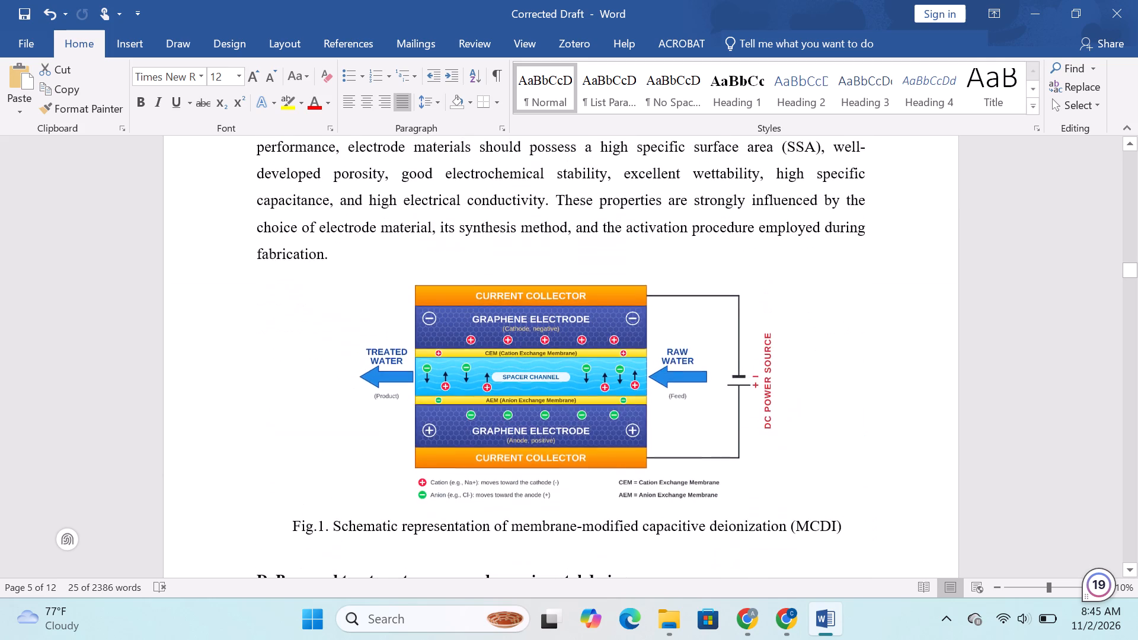
scroll(814, 378, up, 5)
scroll(814, 378, down, 9)
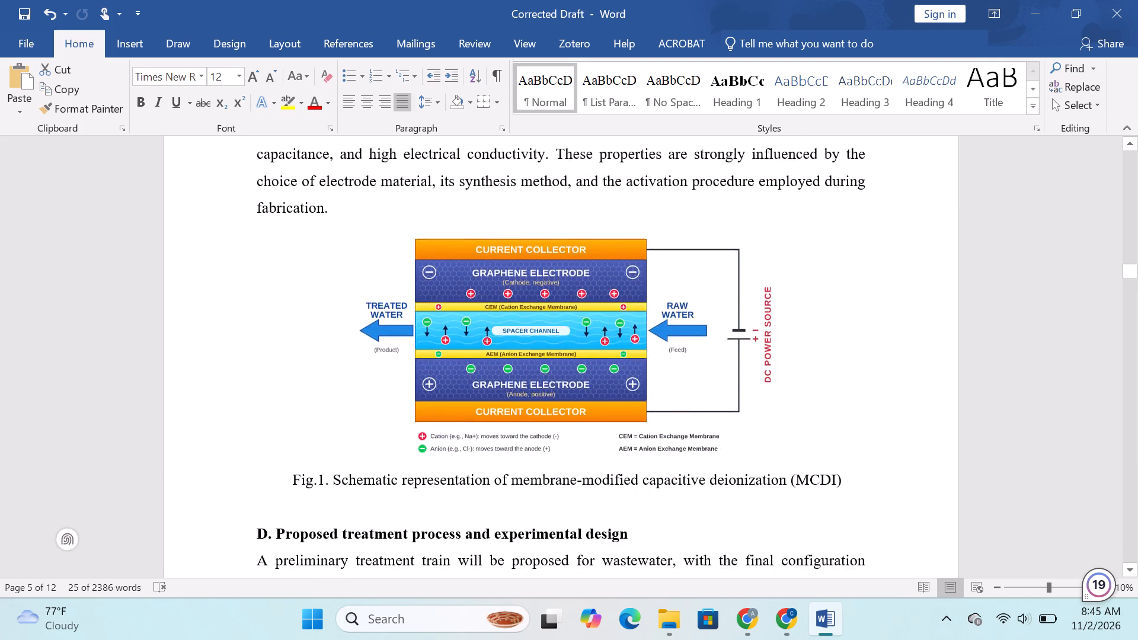
scroll(814, 378, down, 15)
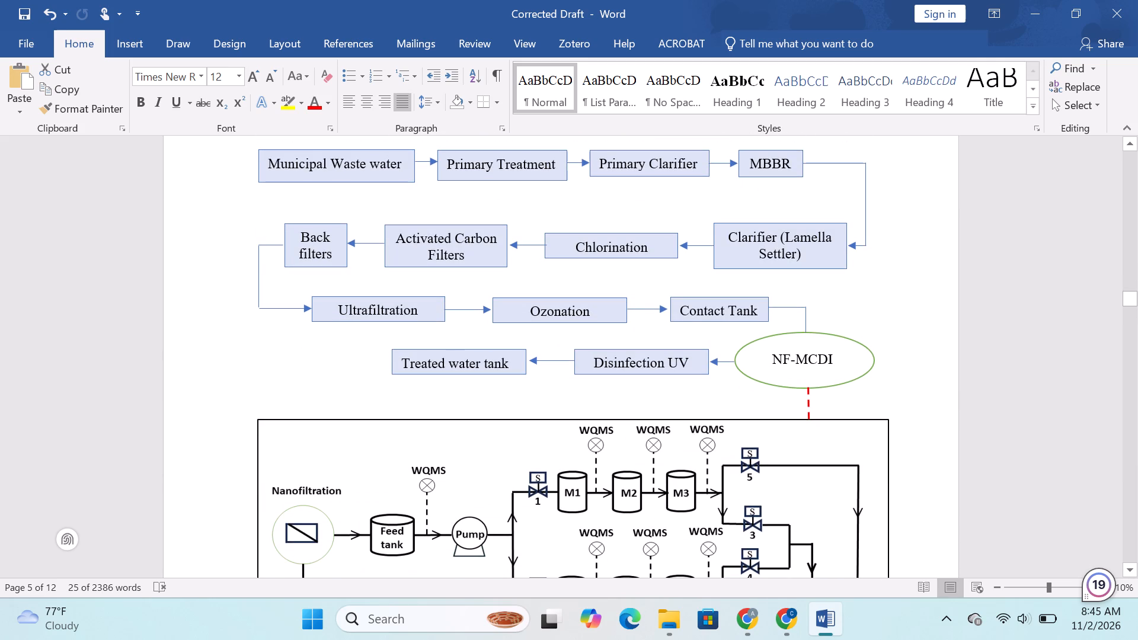
scroll(819, 378, up, 3)
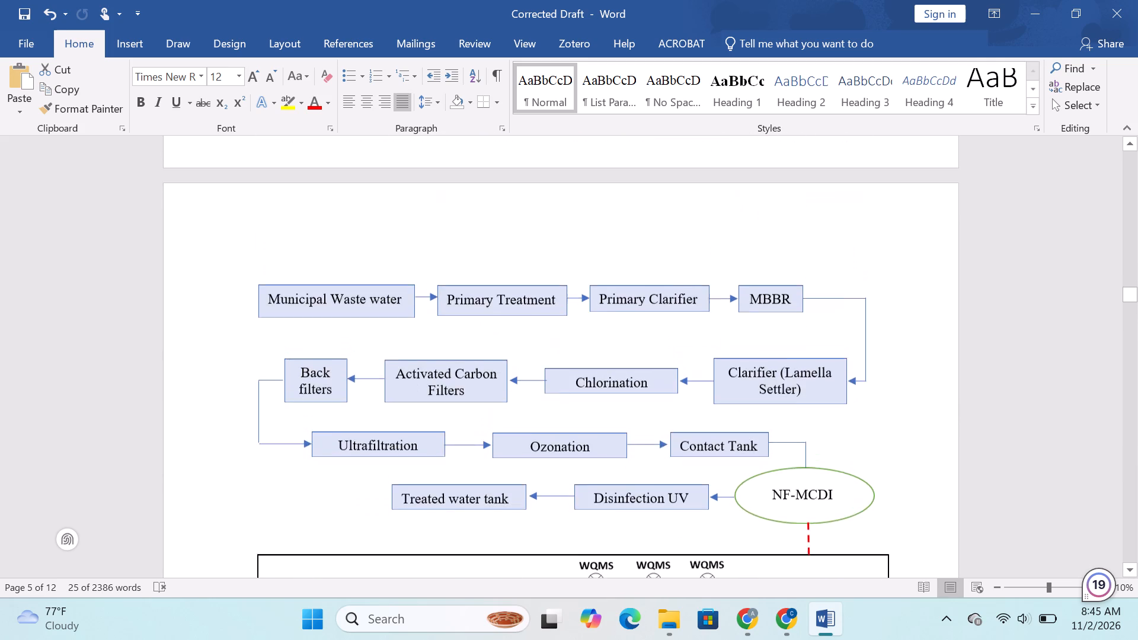
scroll(819, 378, down, 18)
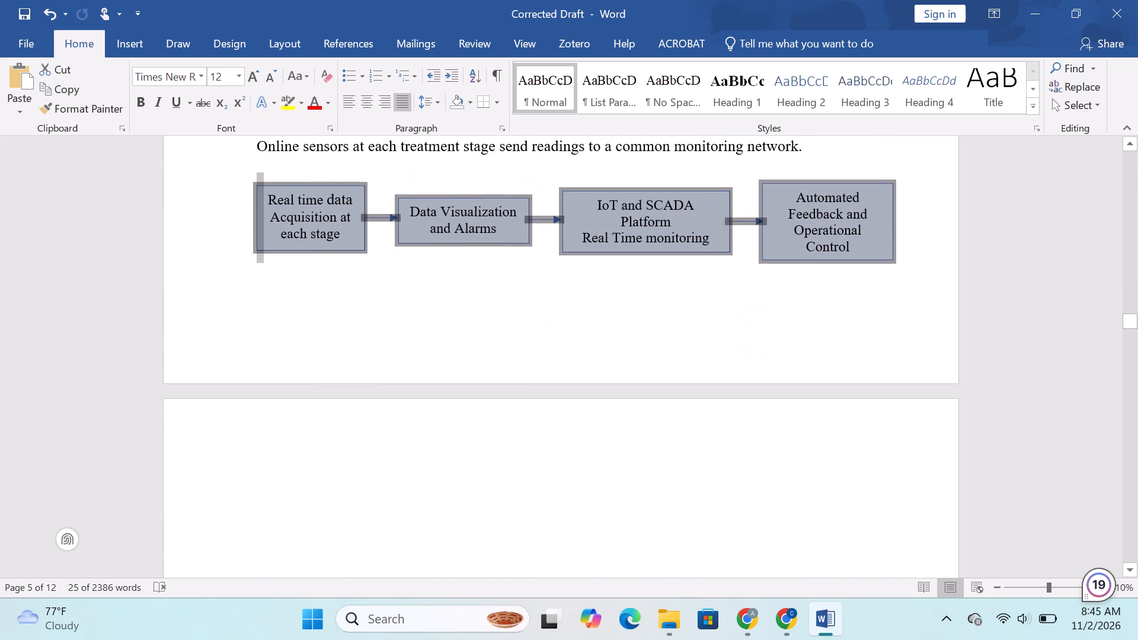
click(749, 472)
scroll(752, 473, up, 2)
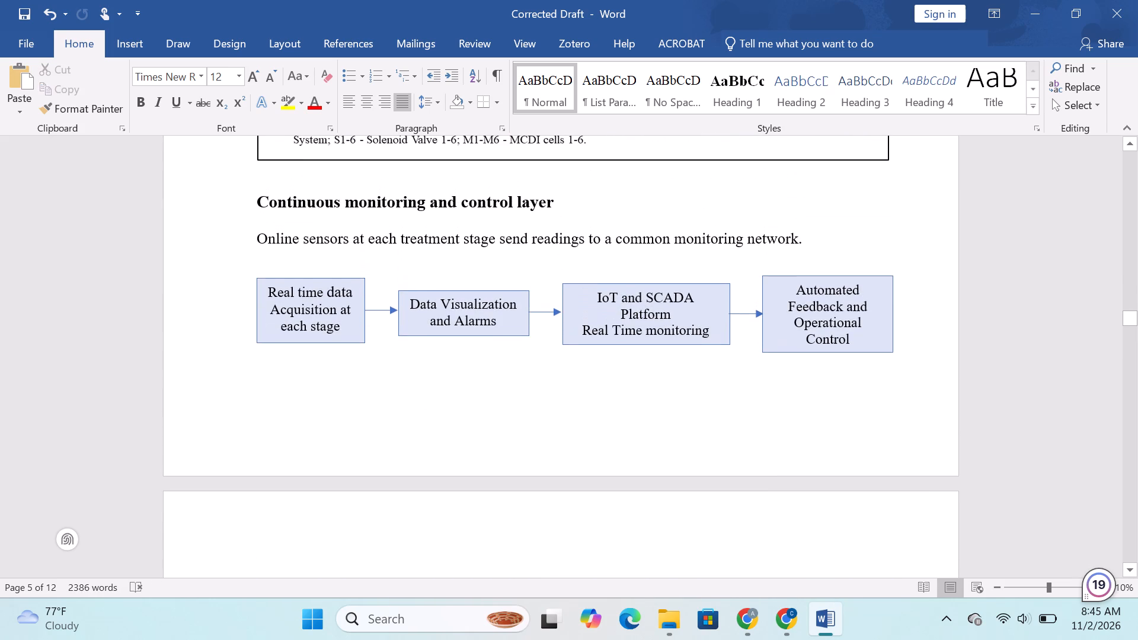
scroll(752, 473, up, 3)
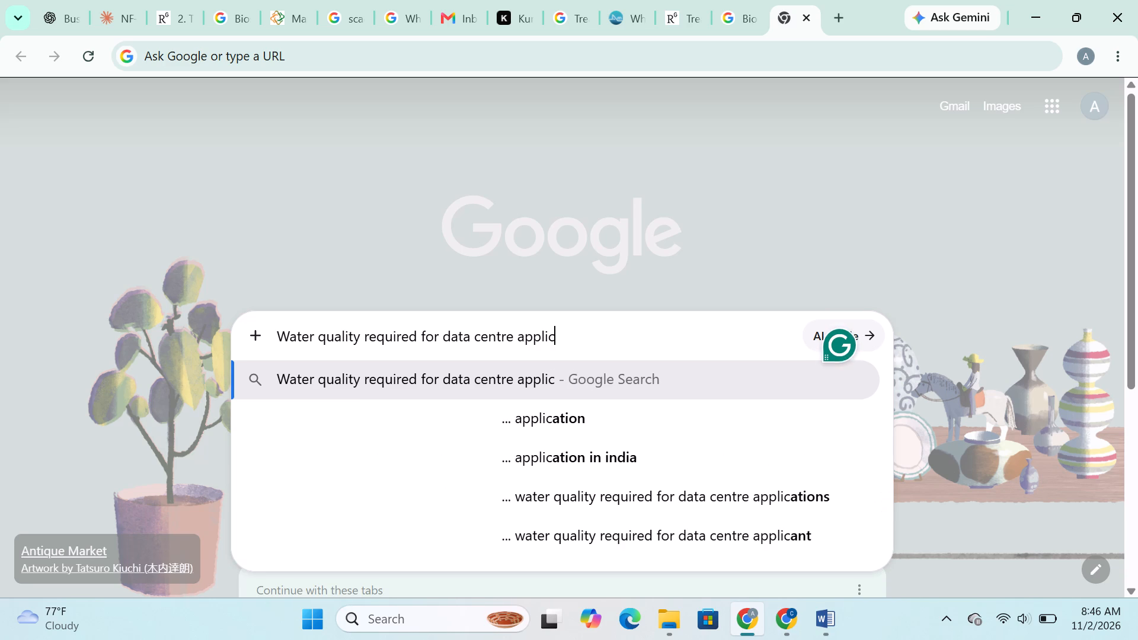
key(Return)
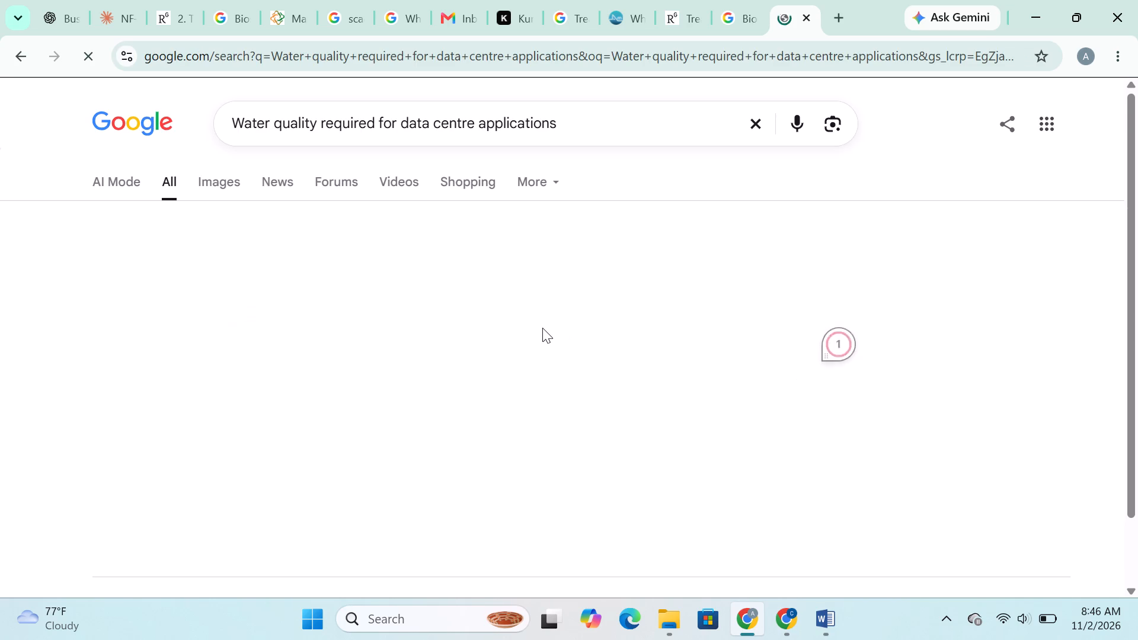
Expand the AI overview and read its key water quality parameters and the requirements for each cooling system type.
scroll(520, 328, down, 2)
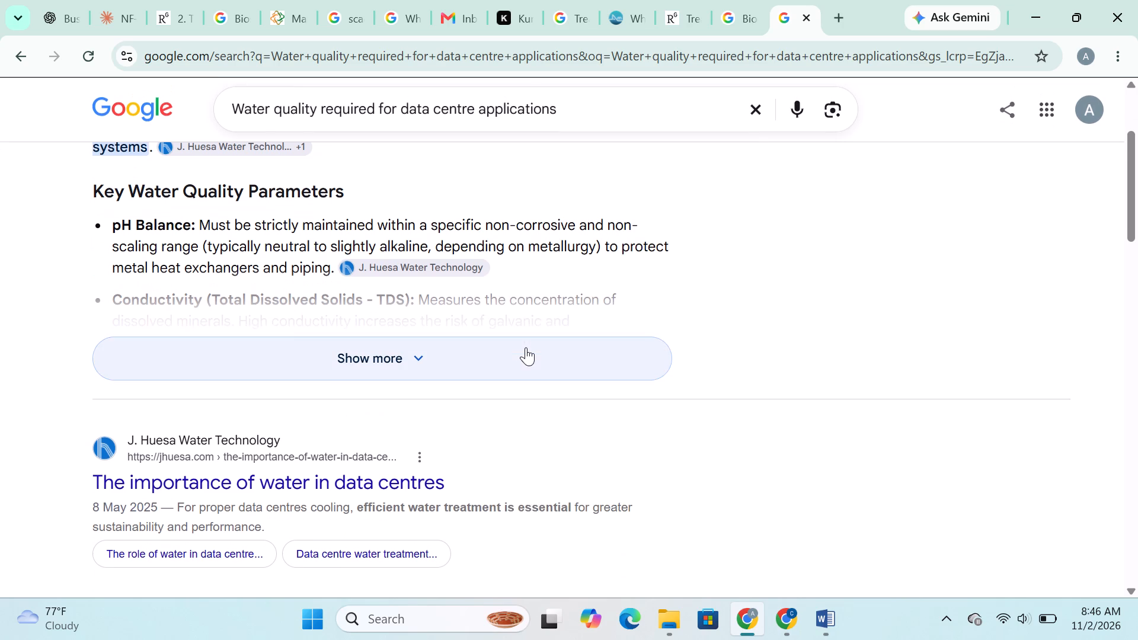
click(526, 347)
scroll(446, 296, down, 1)
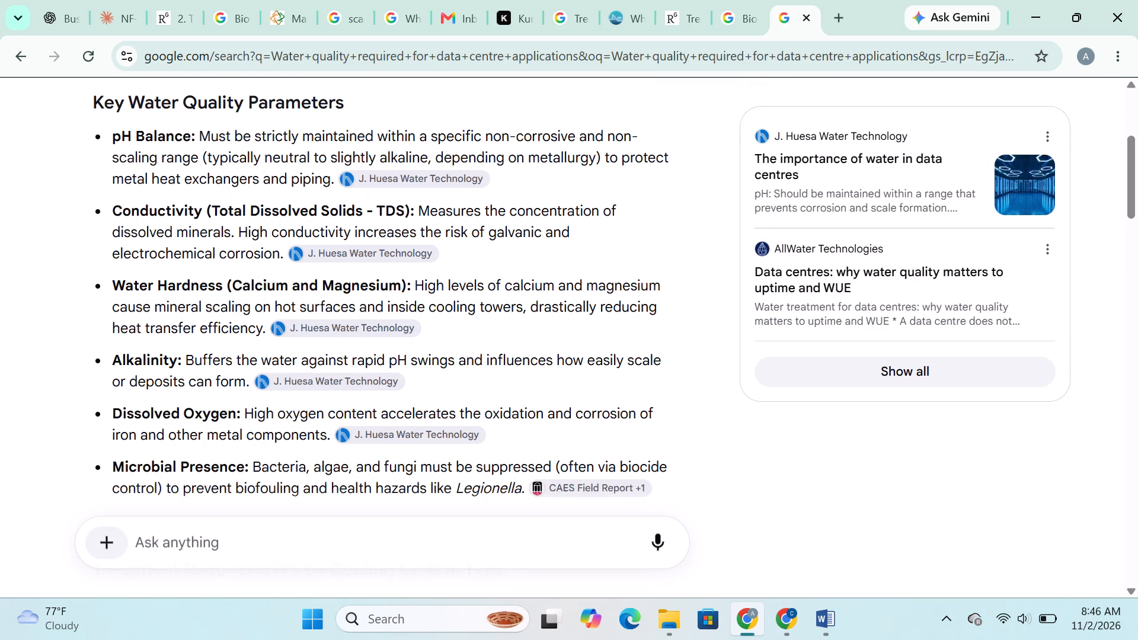
scroll(445, 299, down, 6)
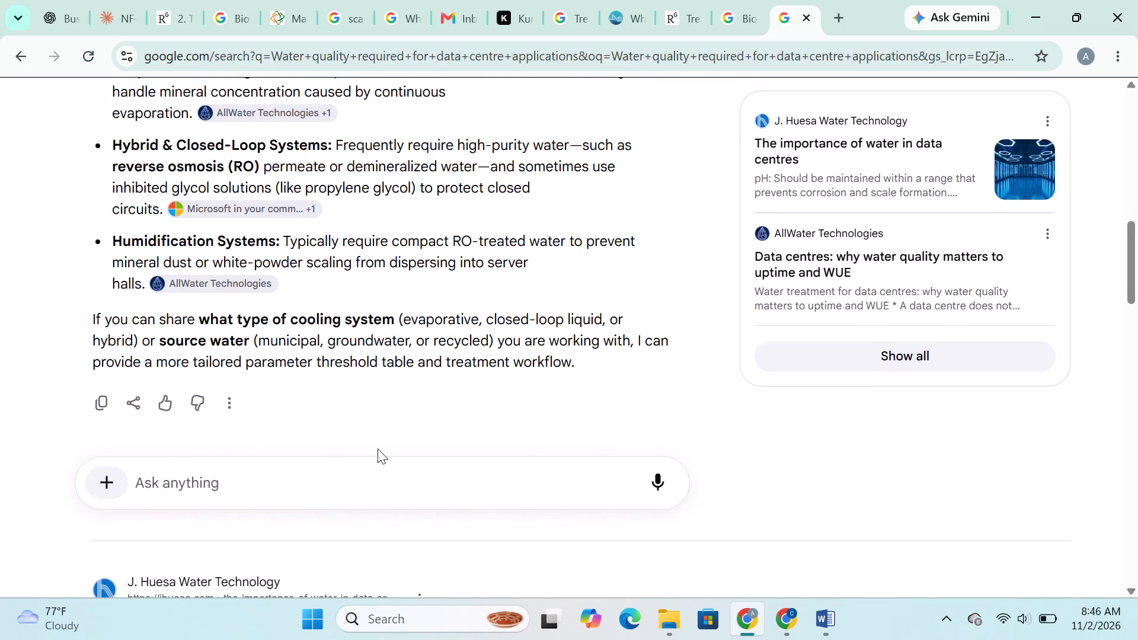
scroll(337, 345, down, 2)
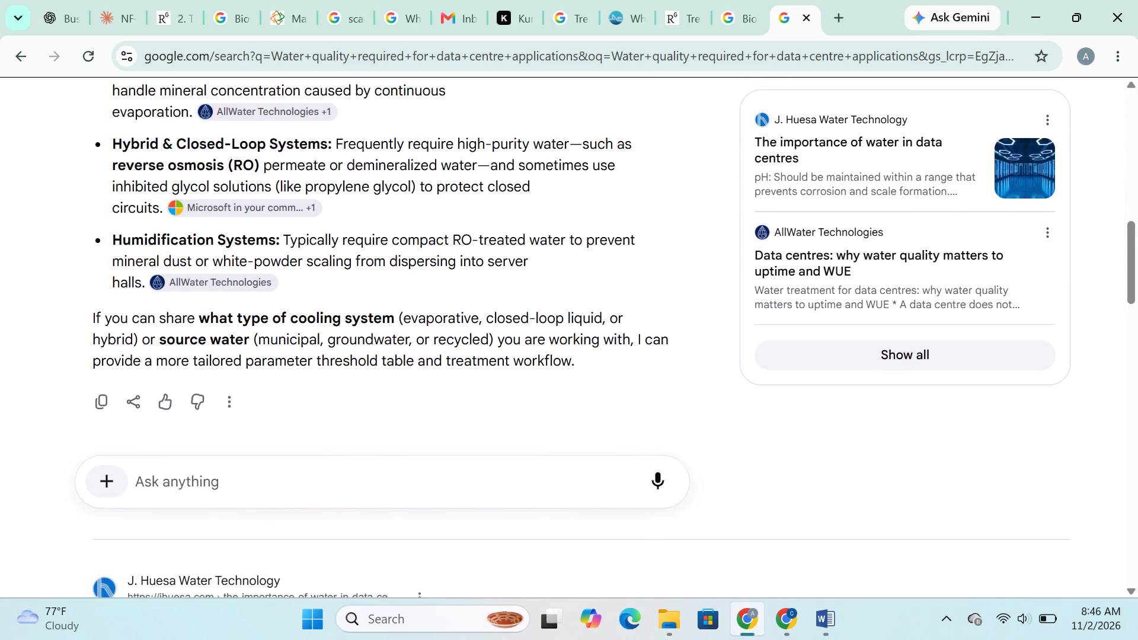
scroll(337, 345, down, 4)
Ask the follow-up "Can you give a generalised one" and look through the water quality specification table and loop comparison.
scroll(337, 345, up, 4)
click(339, 304)
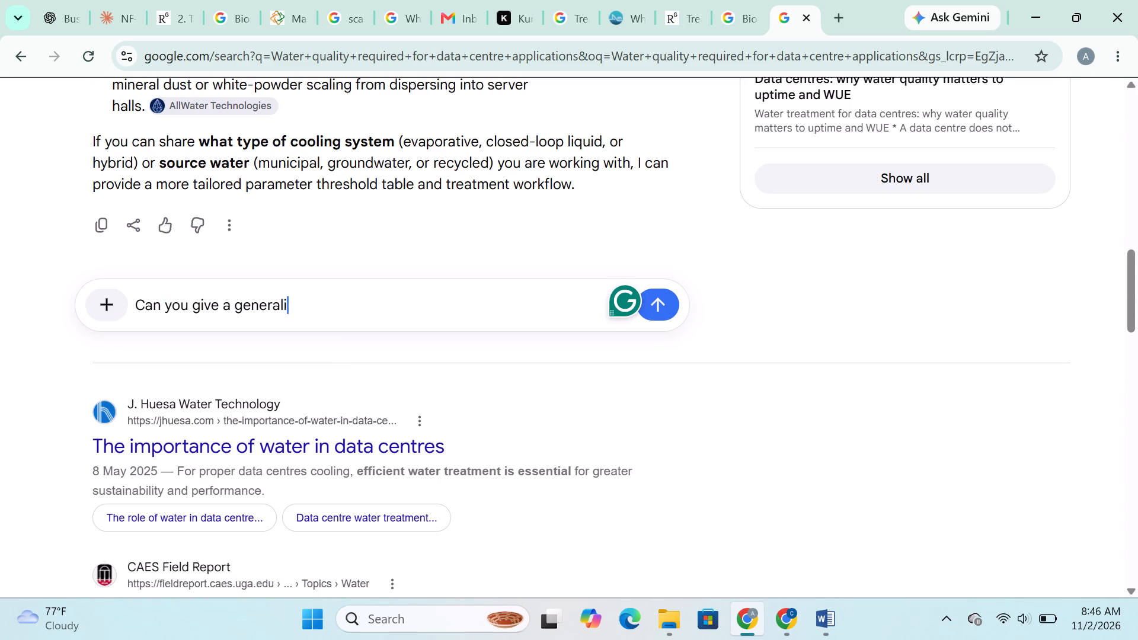
key(Return)
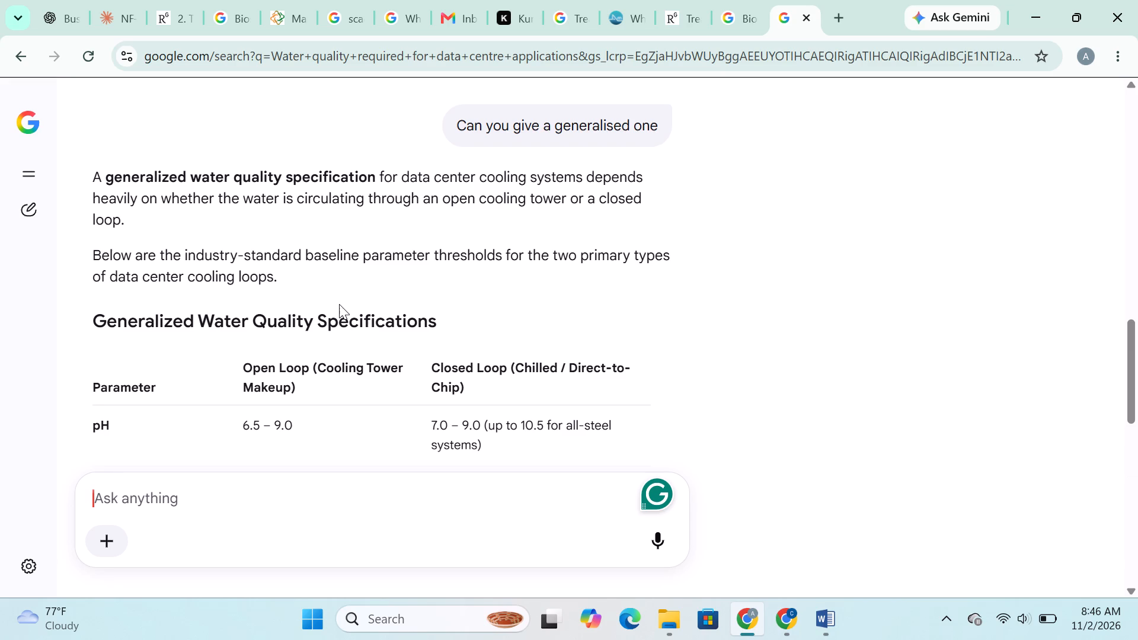
scroll(359, 303, up, 1)
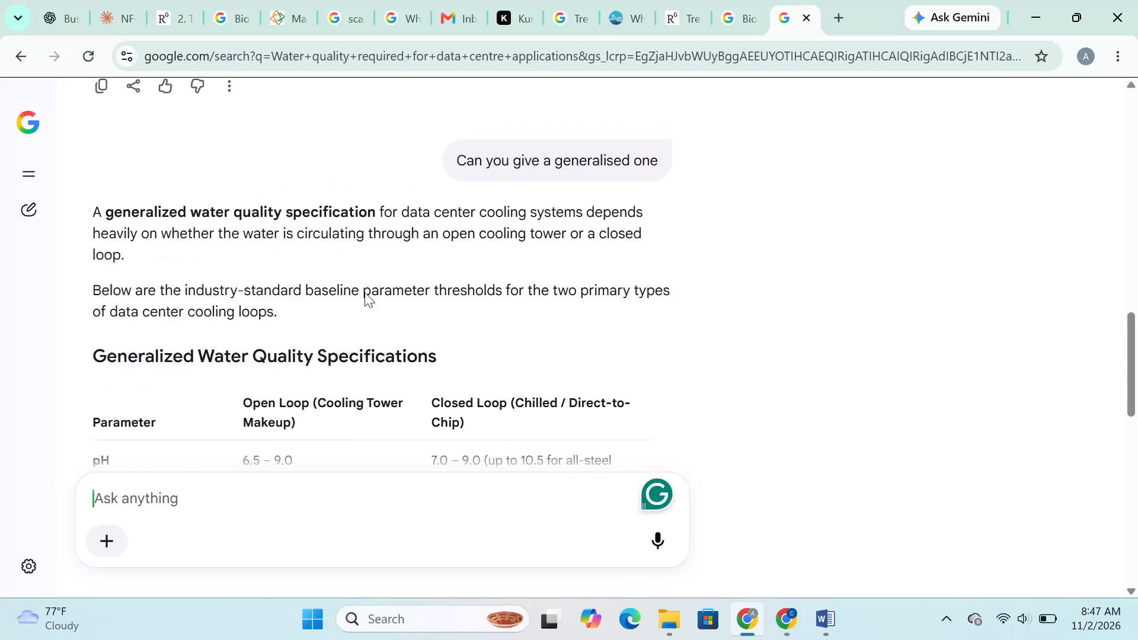
scroll(370, 293, down, 9)
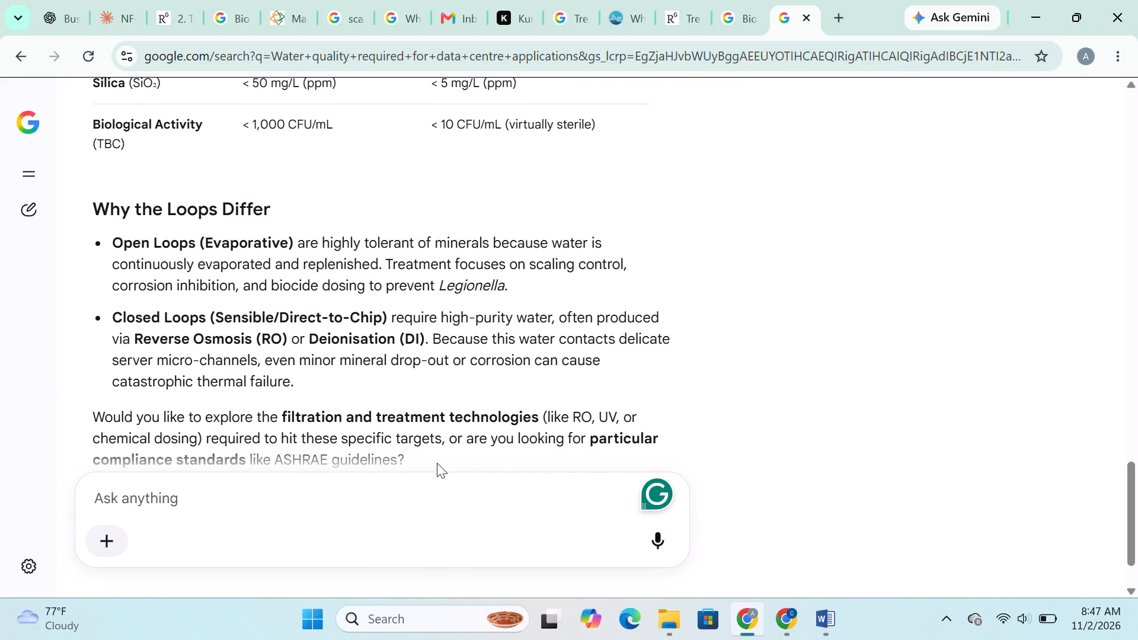
Begin another follow-up question to the AI answer on generalized water quality specifications.
click(434, 484)
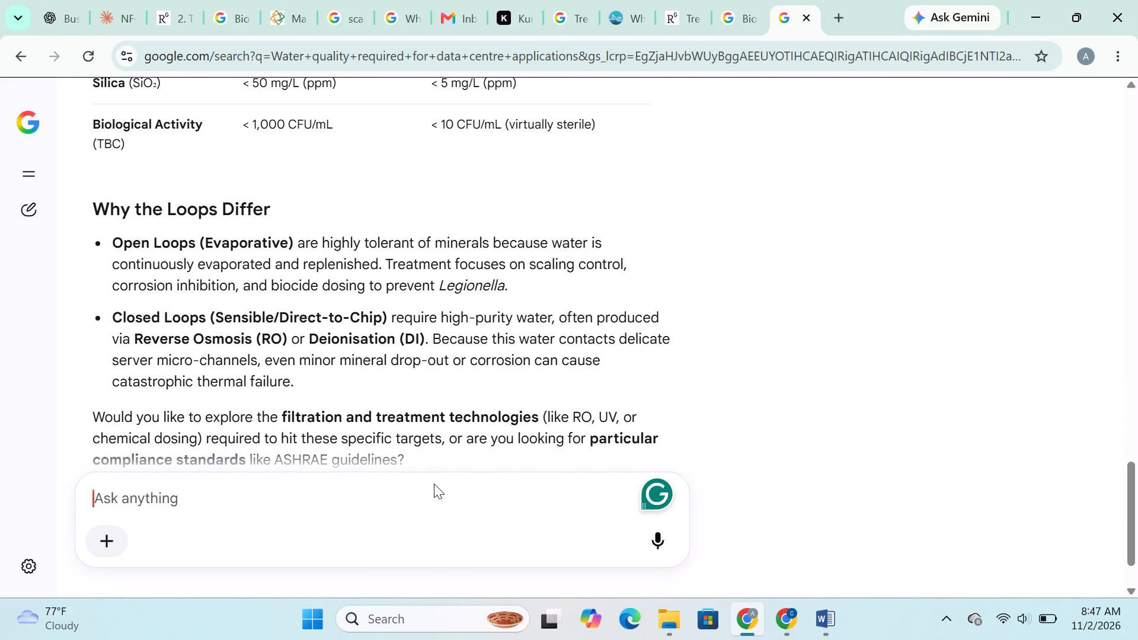